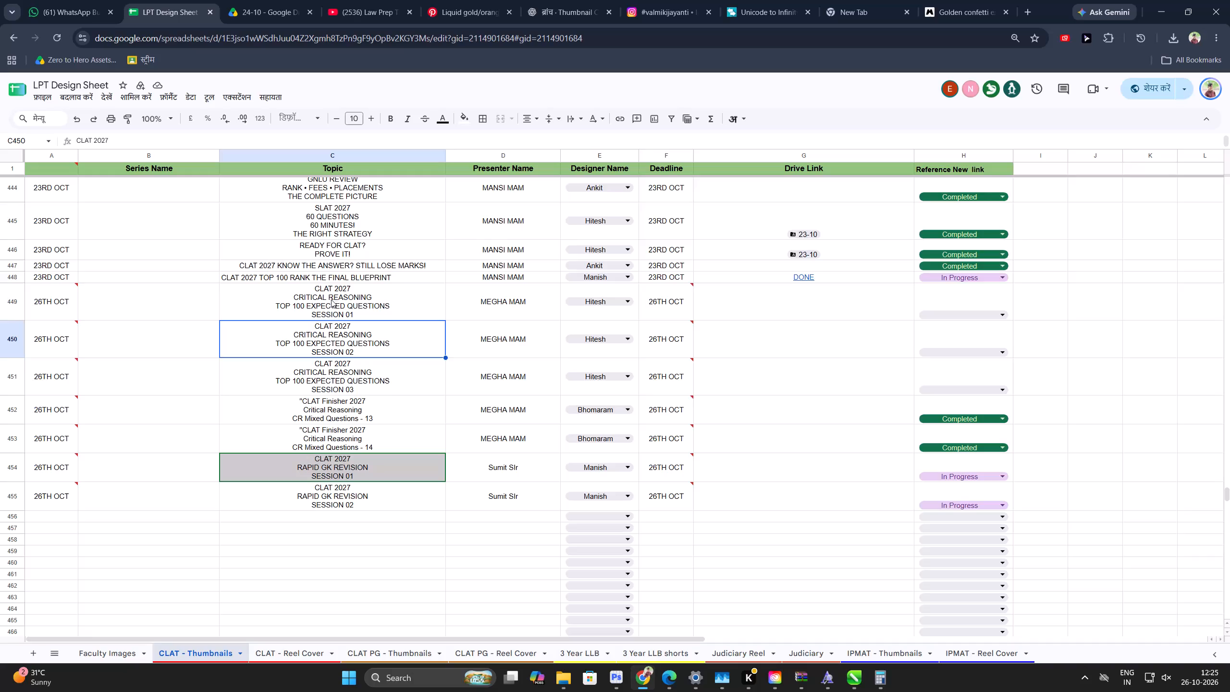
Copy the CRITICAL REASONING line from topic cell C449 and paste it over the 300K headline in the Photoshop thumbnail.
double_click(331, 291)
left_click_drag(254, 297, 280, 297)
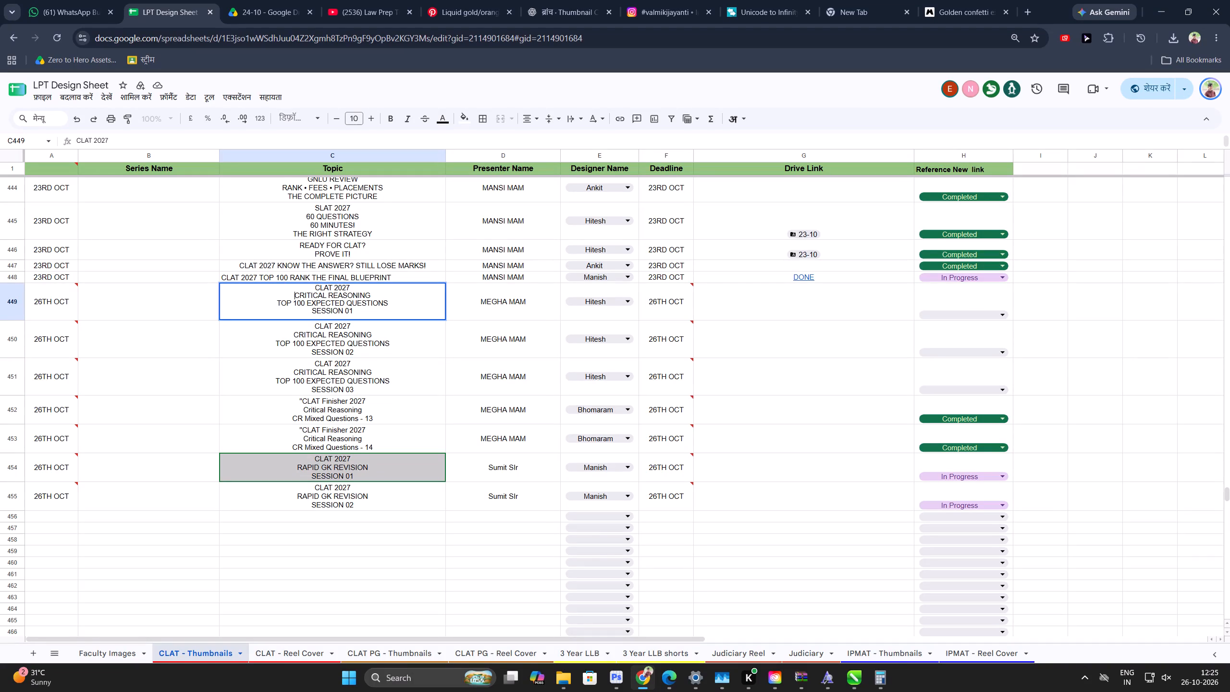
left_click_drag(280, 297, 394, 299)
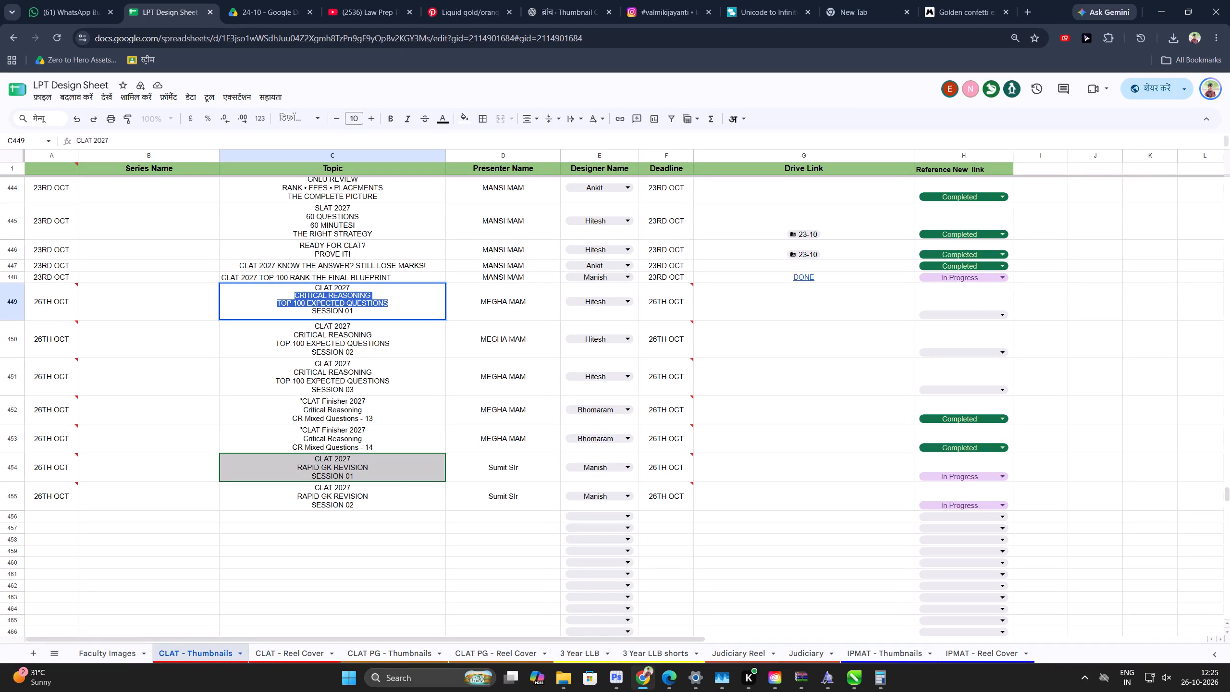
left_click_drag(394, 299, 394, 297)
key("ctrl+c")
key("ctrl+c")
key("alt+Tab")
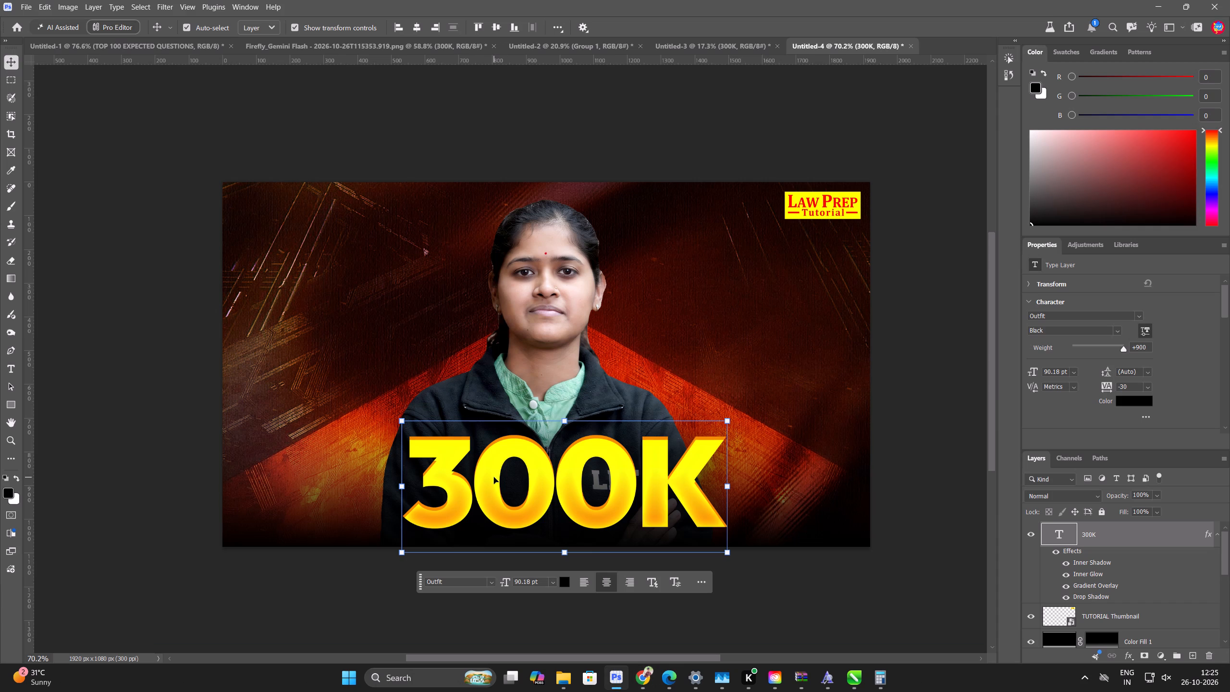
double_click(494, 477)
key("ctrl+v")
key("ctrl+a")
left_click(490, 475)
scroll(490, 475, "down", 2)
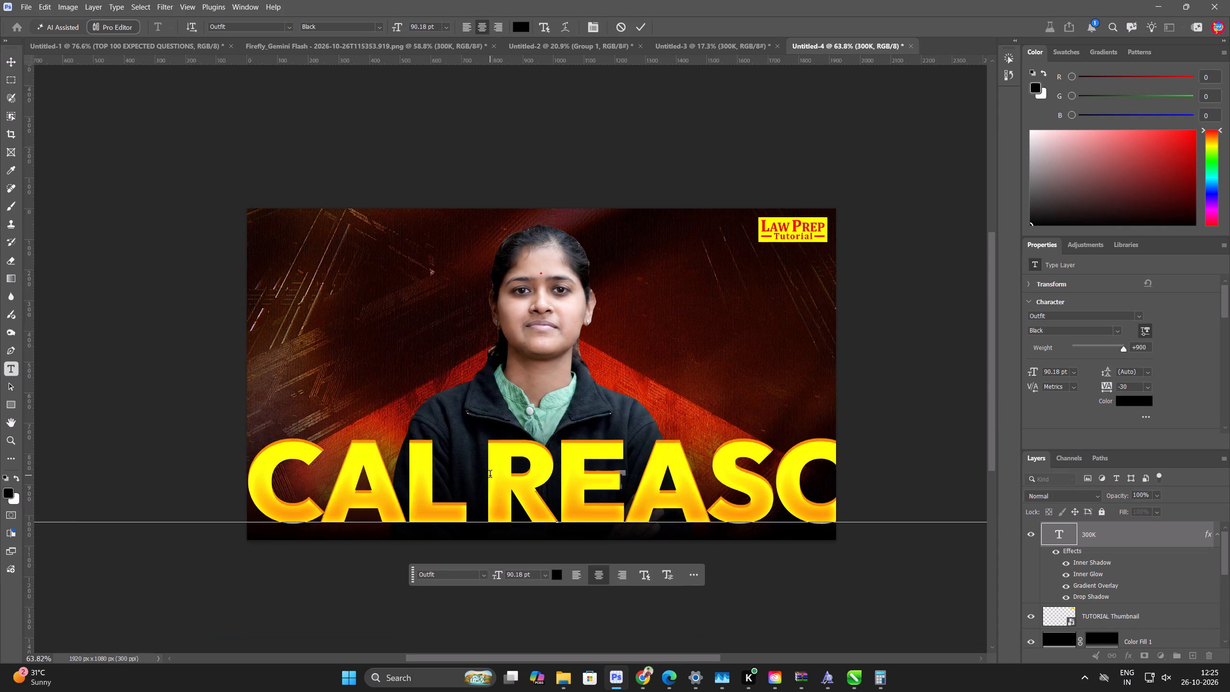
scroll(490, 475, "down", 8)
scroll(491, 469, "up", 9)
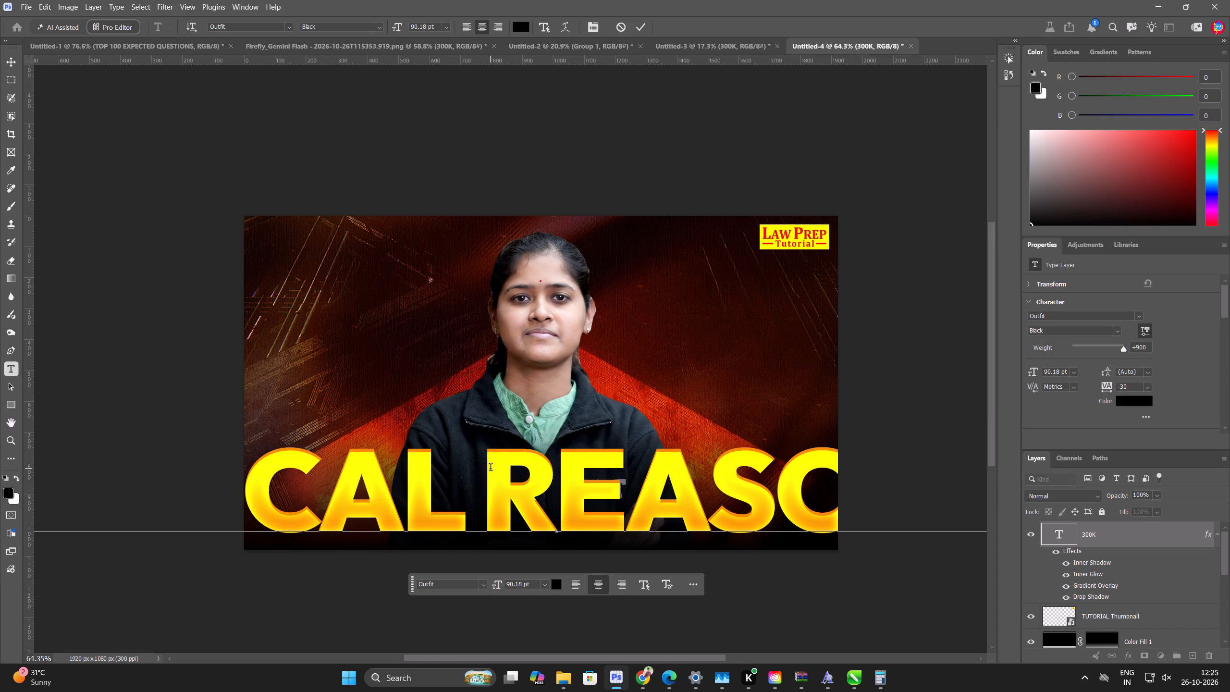
Replace the entire headline text with 100.
key("ctrl+a")
key("ctrl+x")
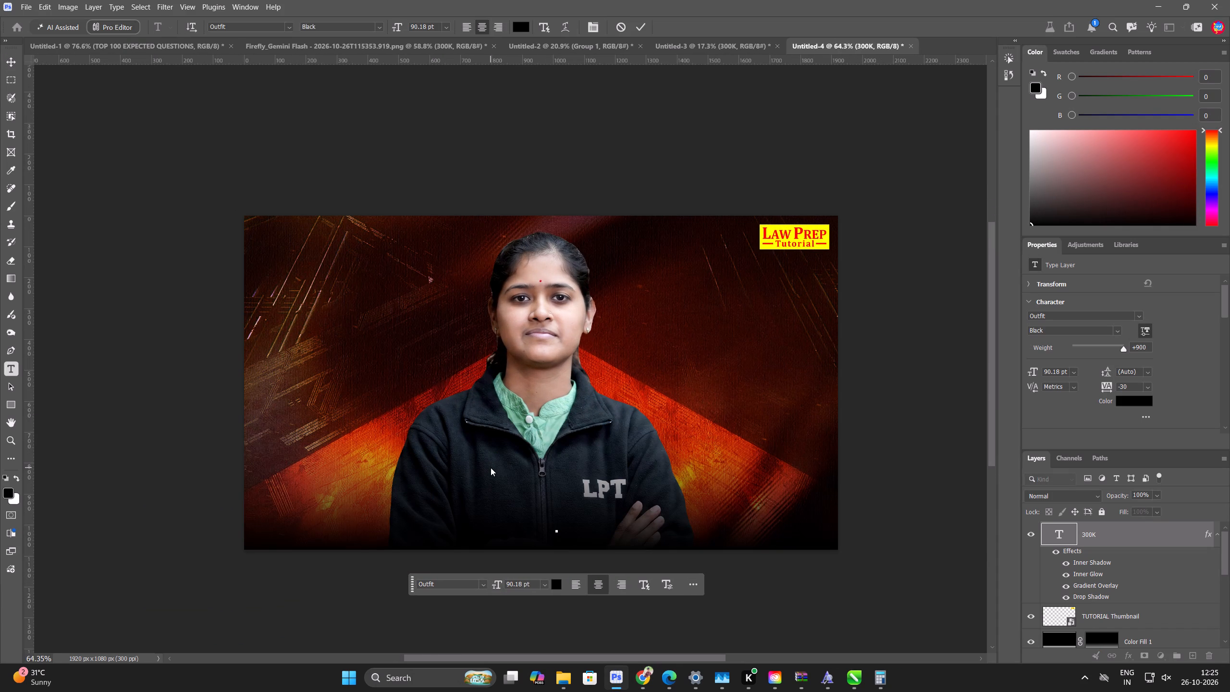
type("100")
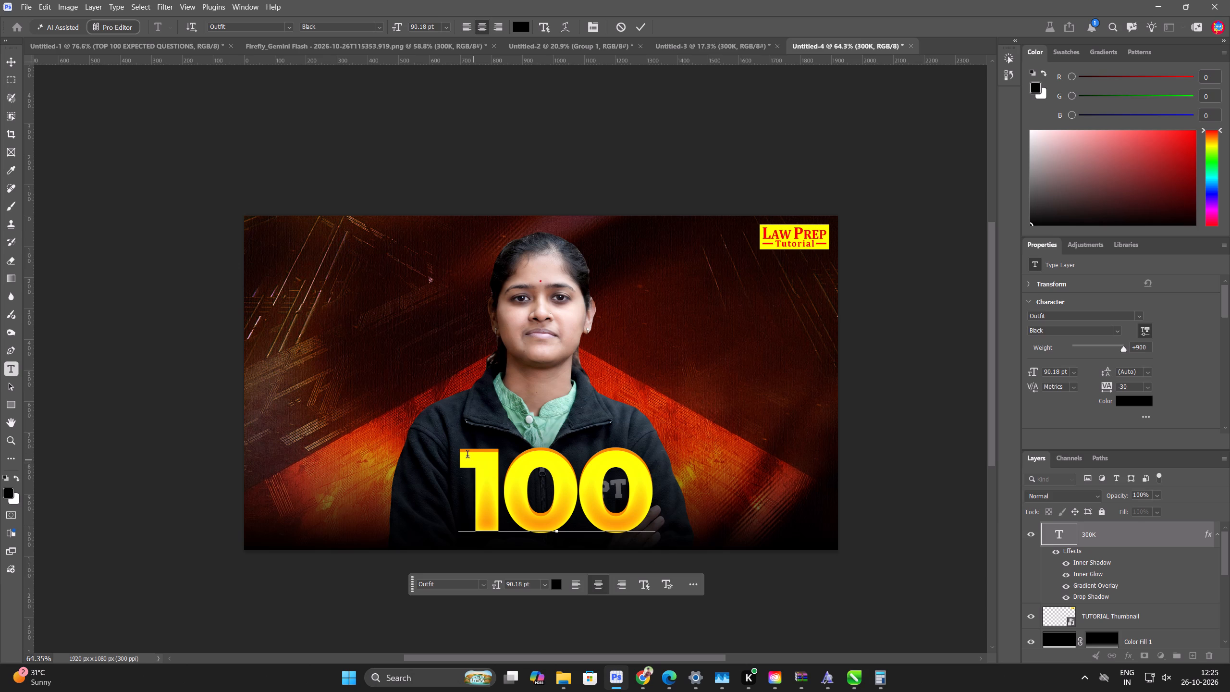
Set the 100 text in Anton Regular with faux italic.
key("ctrl+a")
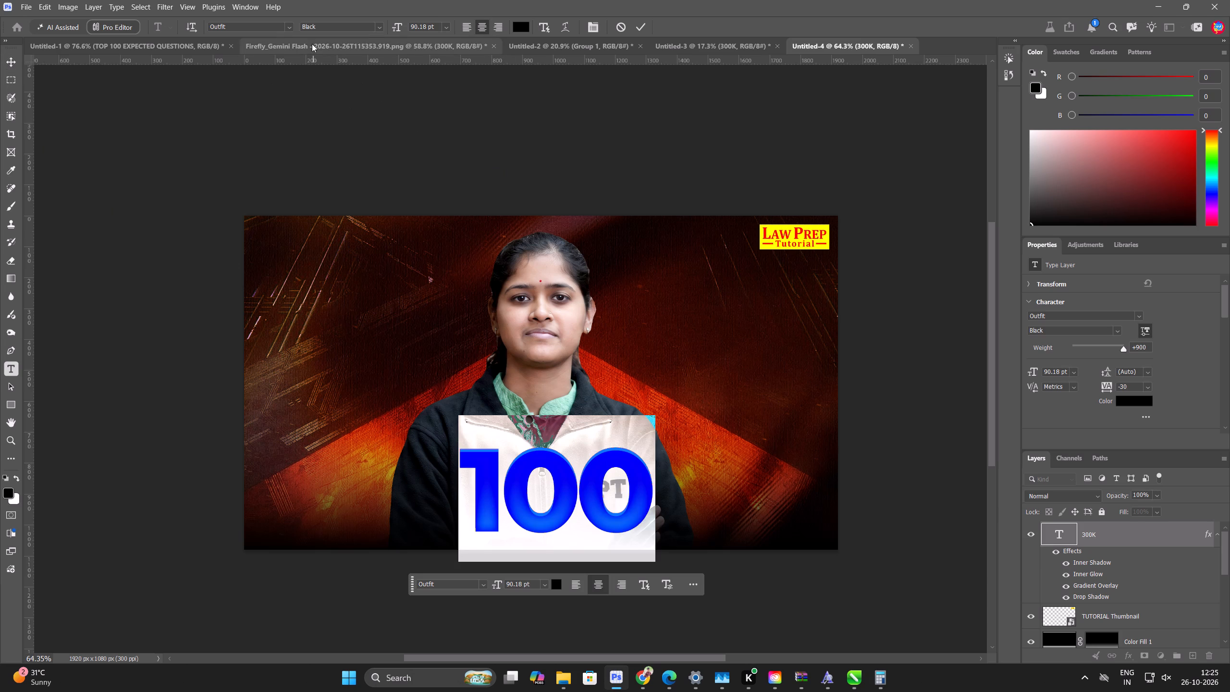
left_click(245, 24)
type("ant")
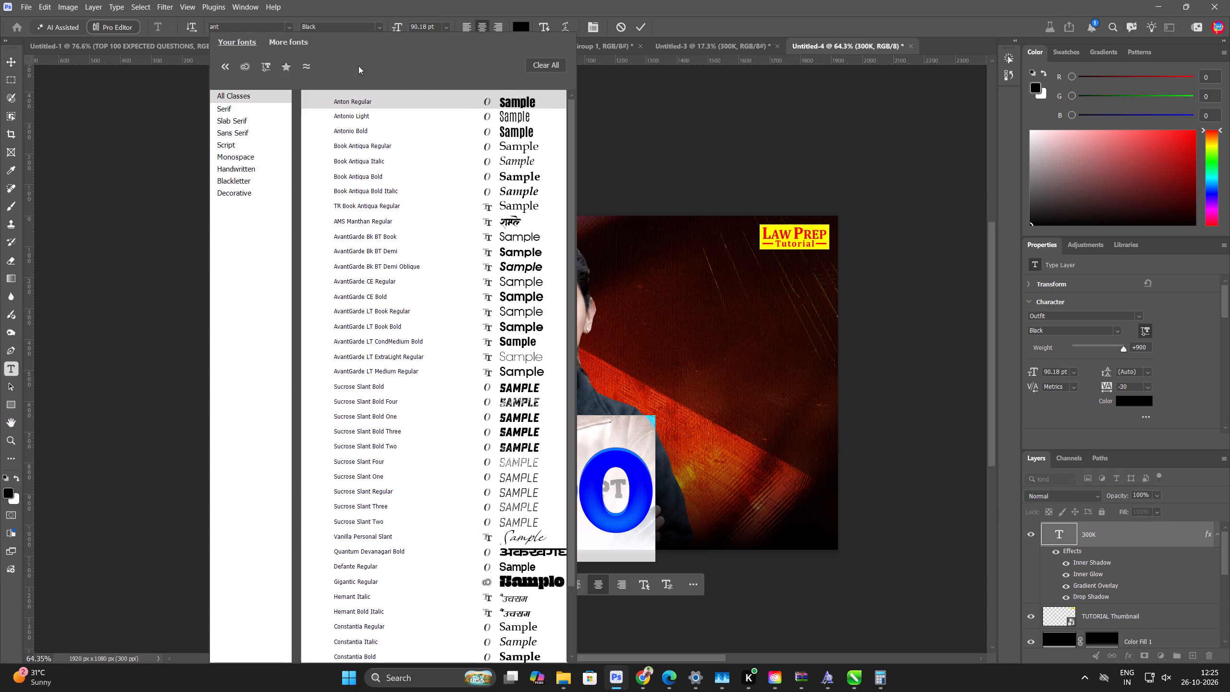
left_click(416, 99)
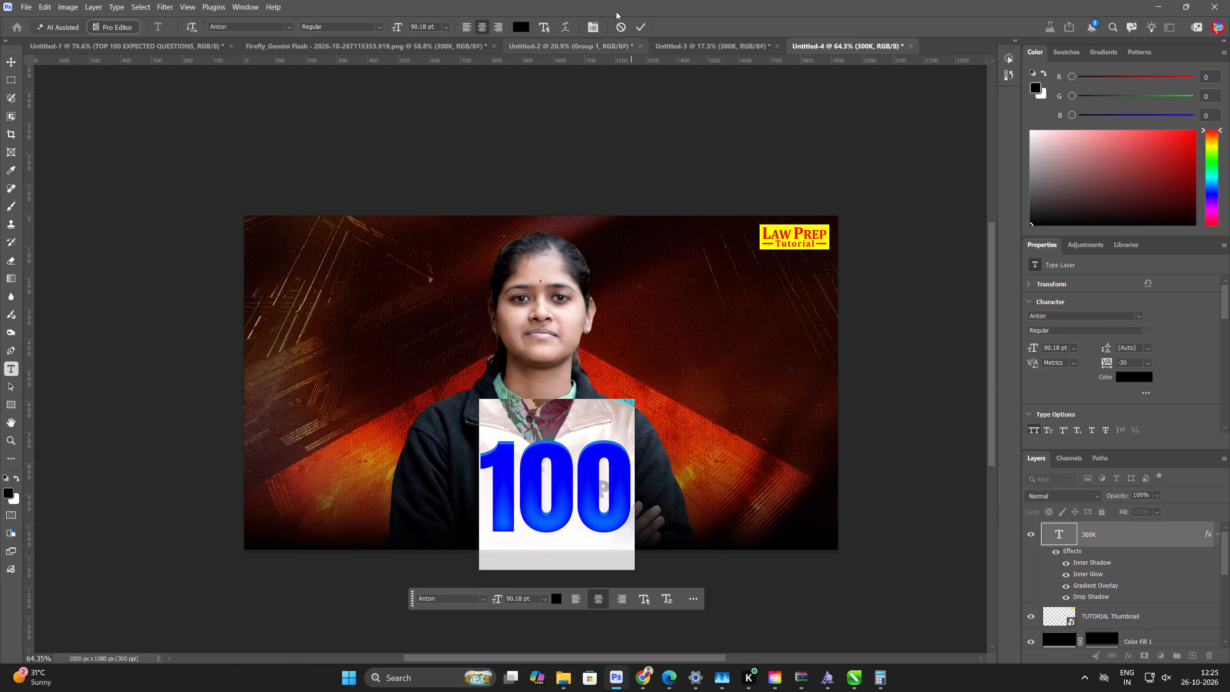
left_click(594, 23)
left_click(893, 180)
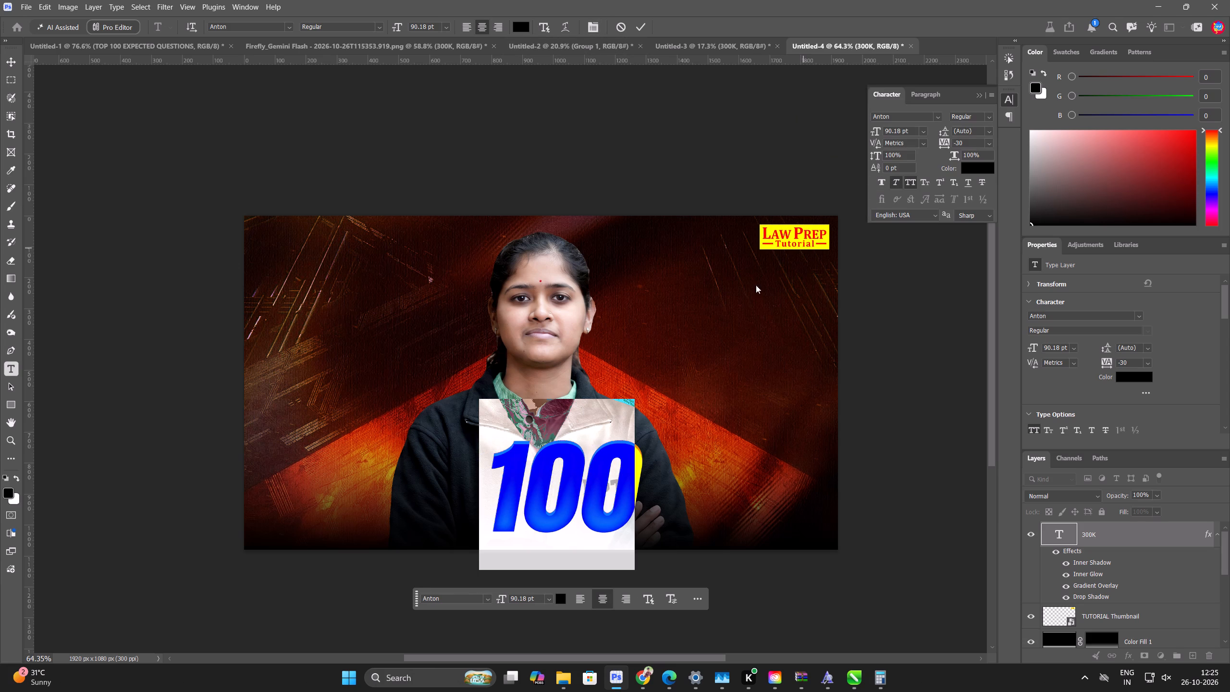
left_click(602, 470)
Move the 100 text to the lower-left area of the thumbnail, overlapping the edge of the presenter's jacket.
left_click(10, 59)
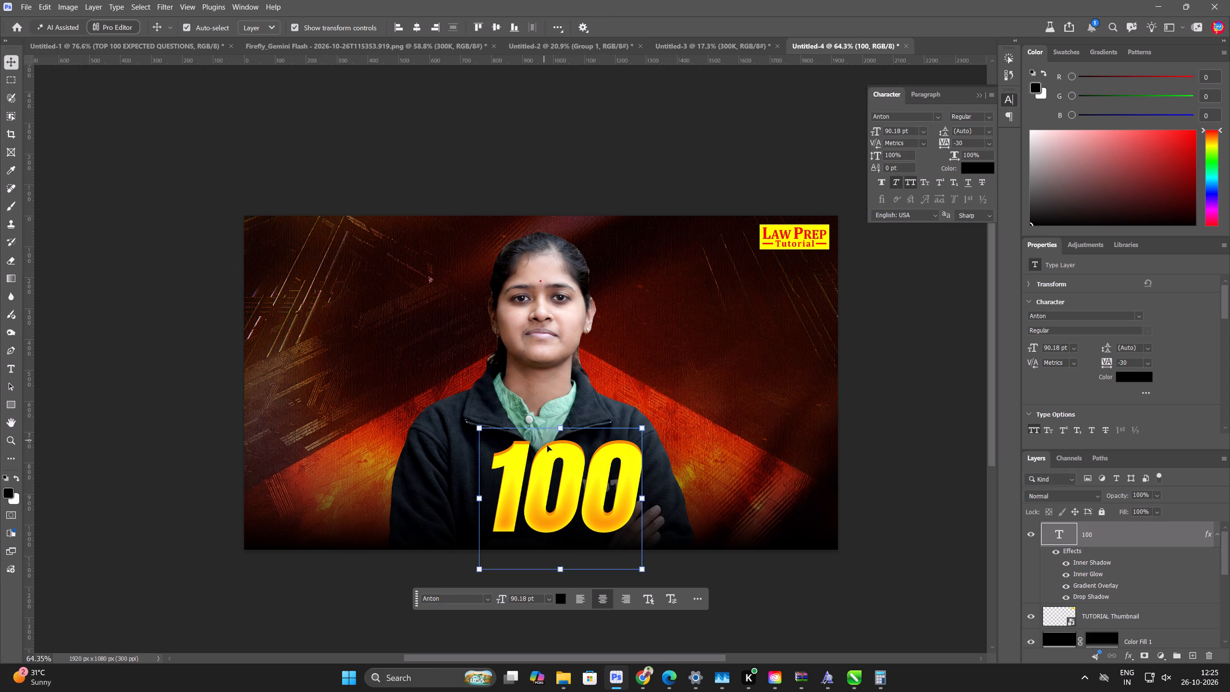
left_click_drag(554, 470, 382, 467)
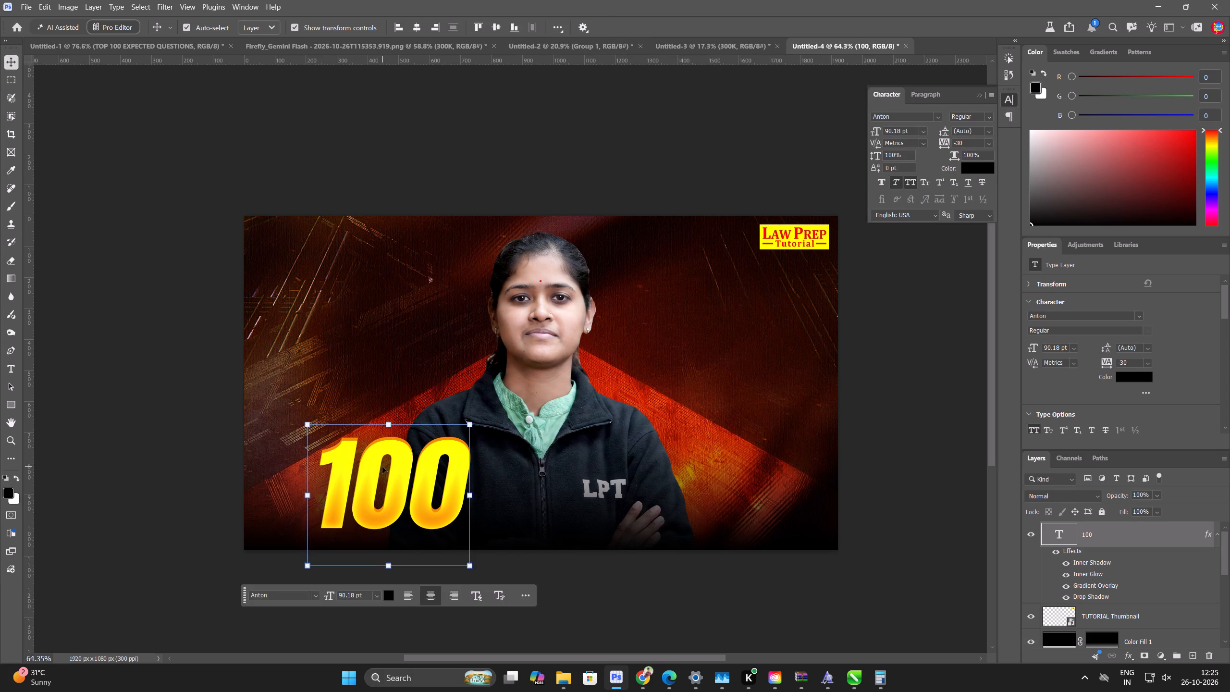
Switch to CorelDRAW, ungroup the 100 TOP EXPECTED QUESTIONS block and copy its TOP EXPECTED QUESTIONS text.
key("alt+Tab")
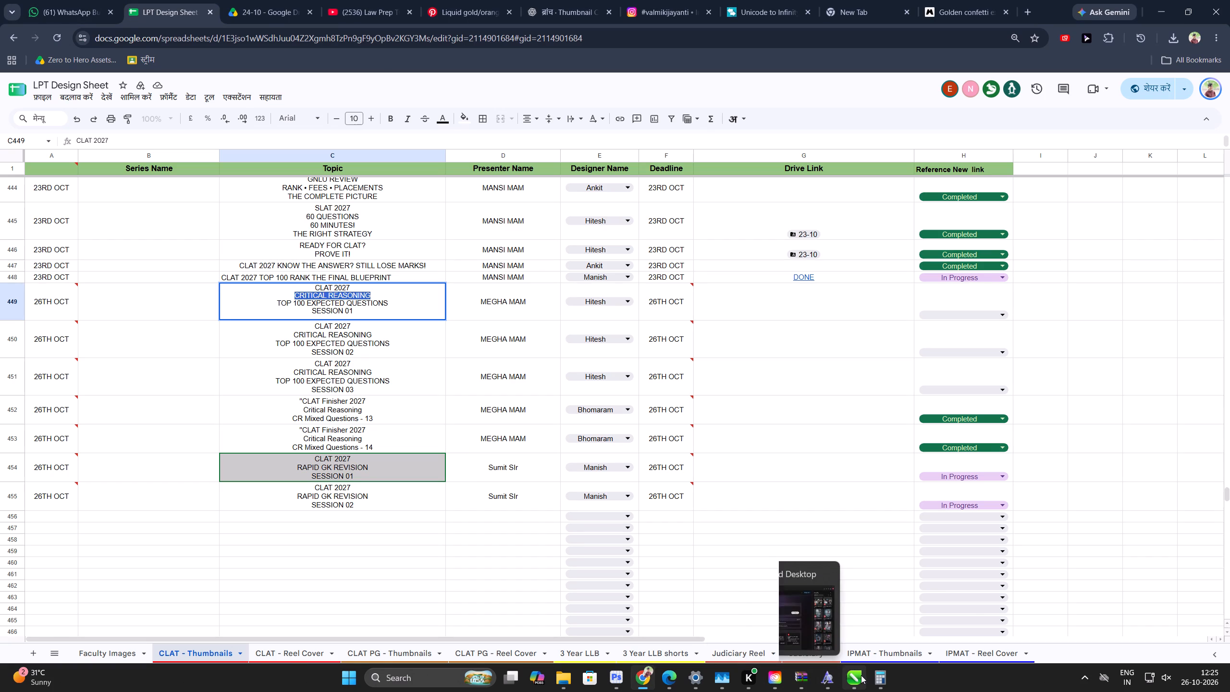
left_click(861, 675)
left_click_drag(71, 101, 68, 107)
left_click(40, 238)
scroll(485, 420, "down", 9)
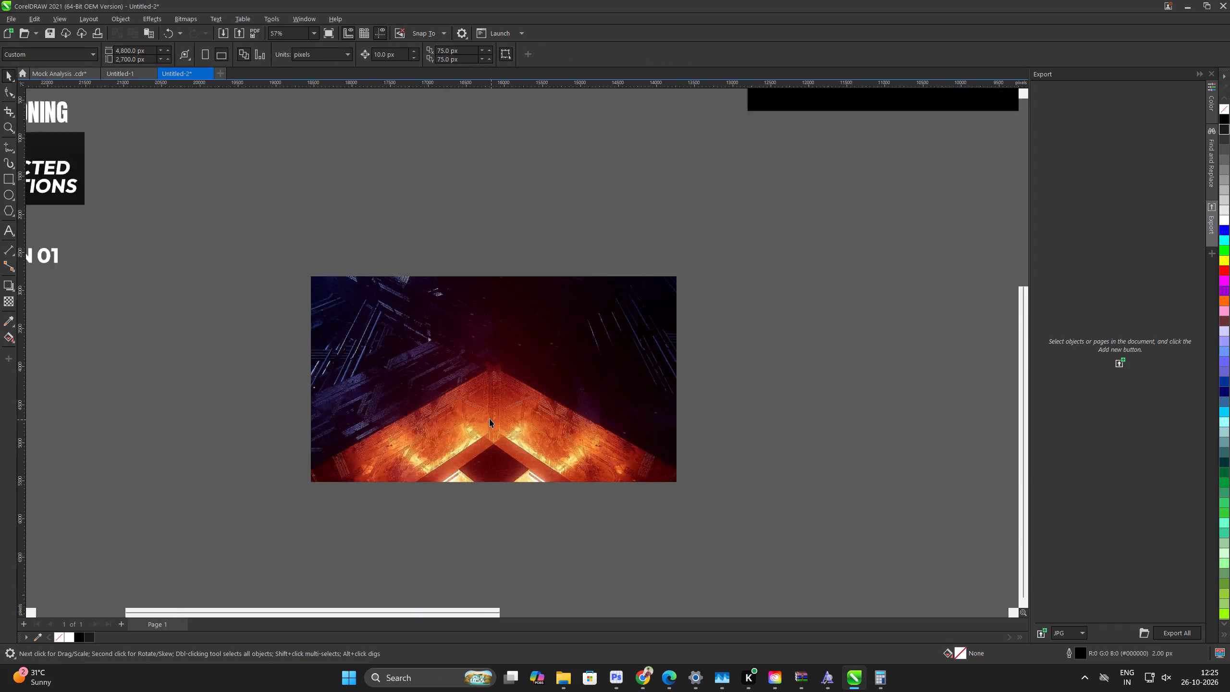
scroll(490, 419, "down", 8)
scroll(470, 408, "up", 5)
double_click(299, 318)
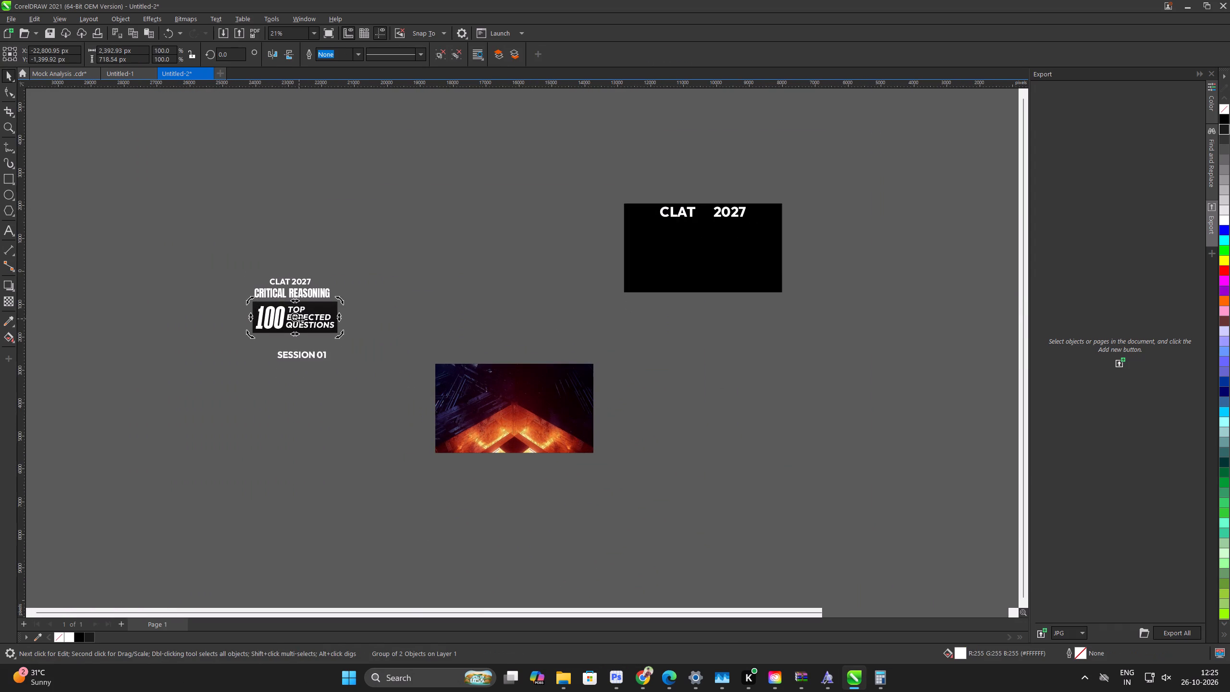
key("ctrl+u")
key("ctrl+u")
left_click_drag(352, 386, 348, 382)
double_click(310, 326)
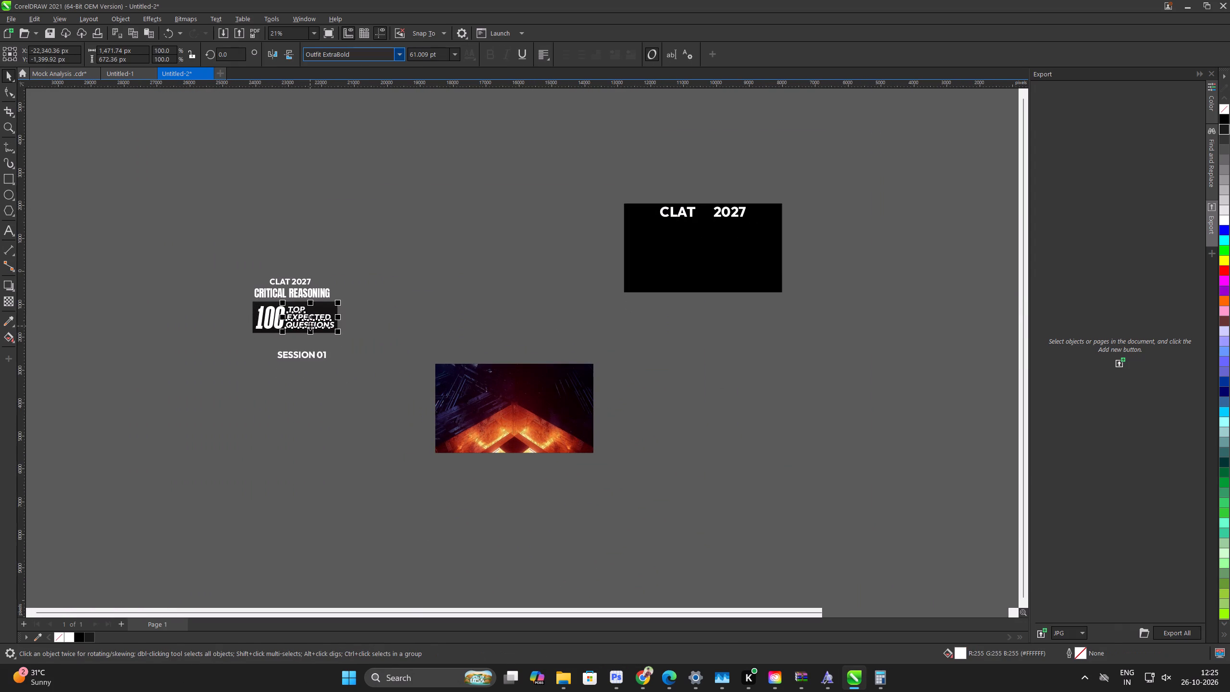
key("ctrl+a")
key("ctrl+c")
Return to the Photoshop thumbnail and paste TOP EXPECTED QUESTIONS as a new text layer beside the 100.
left_click_drag(375, 440, 379, 443)
key("alt+Tab")
left_click(621, 682)
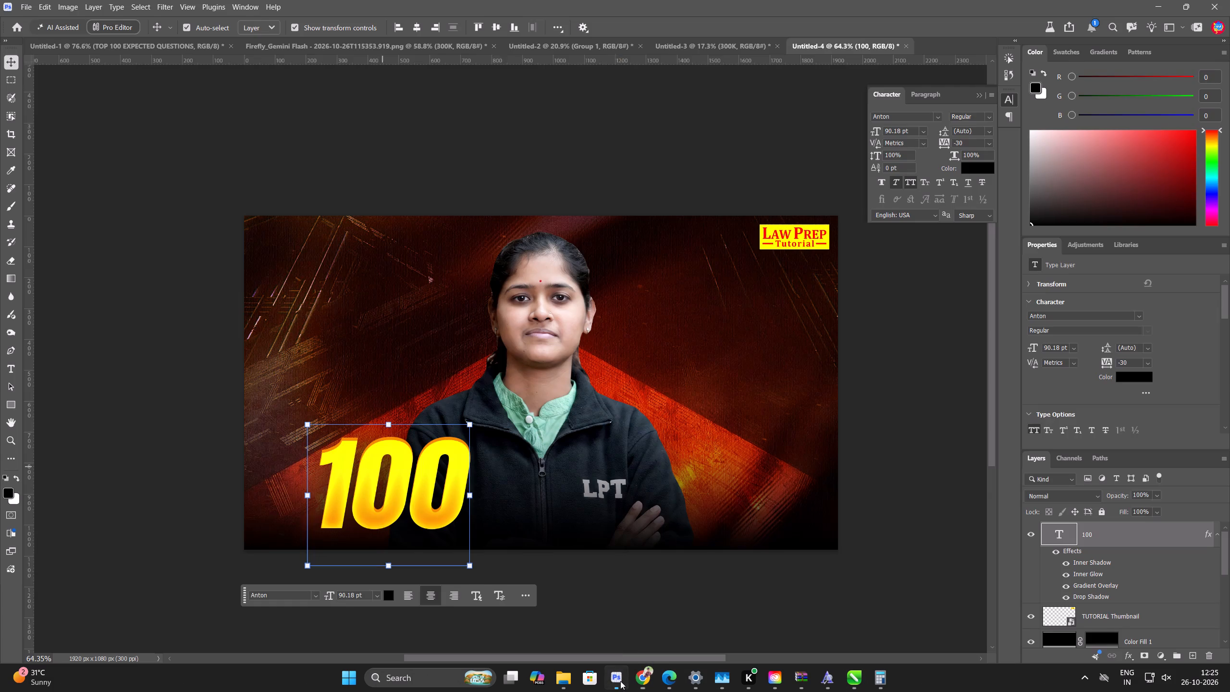
left_click(604, 557)
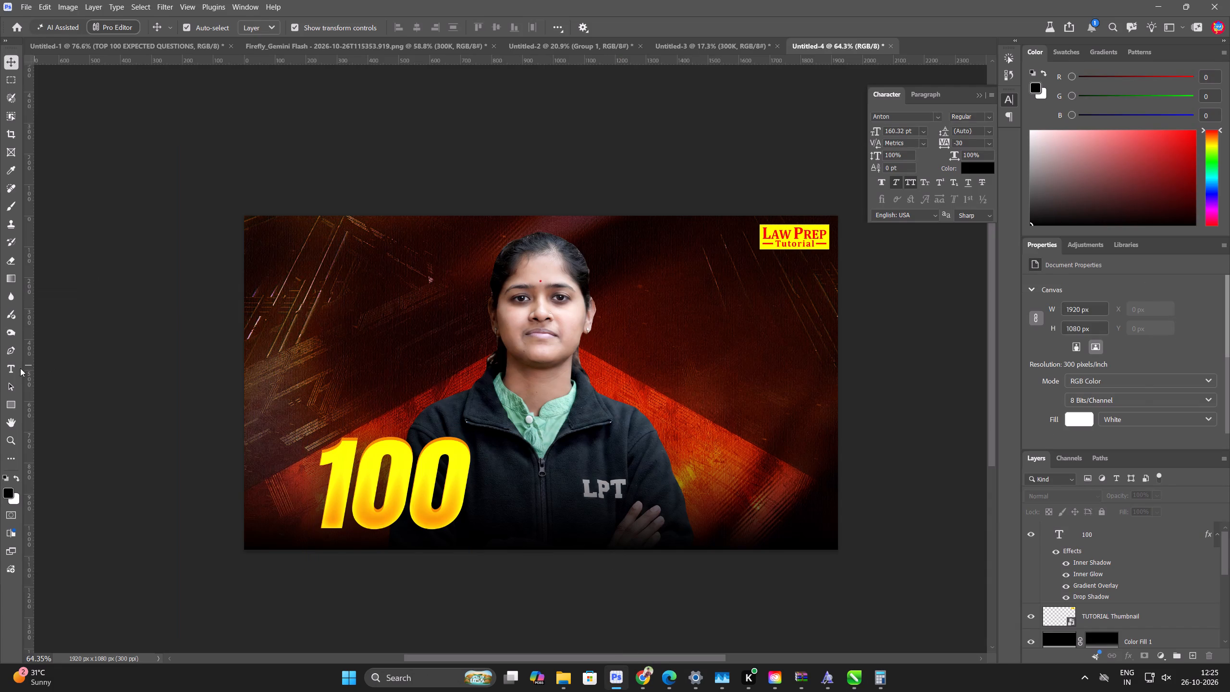
left_click_drag(12, 368, 17, 368)
left_click(504, 482)
key("ctrl+v")
key("ctrl+a")
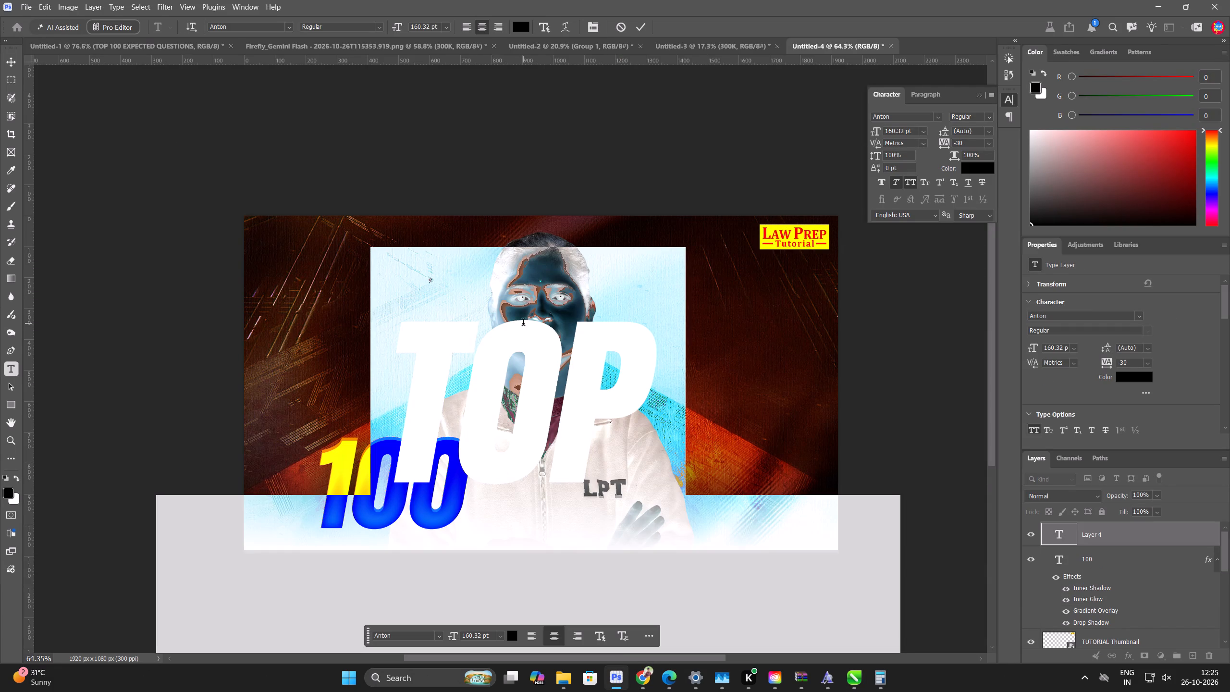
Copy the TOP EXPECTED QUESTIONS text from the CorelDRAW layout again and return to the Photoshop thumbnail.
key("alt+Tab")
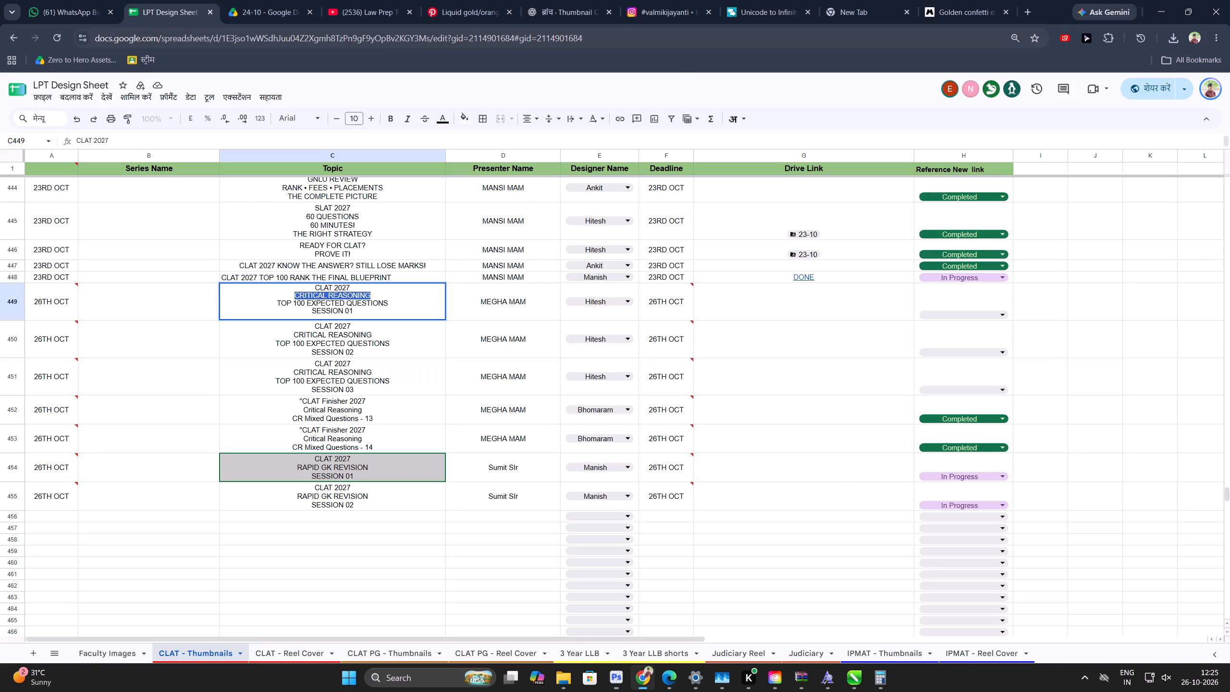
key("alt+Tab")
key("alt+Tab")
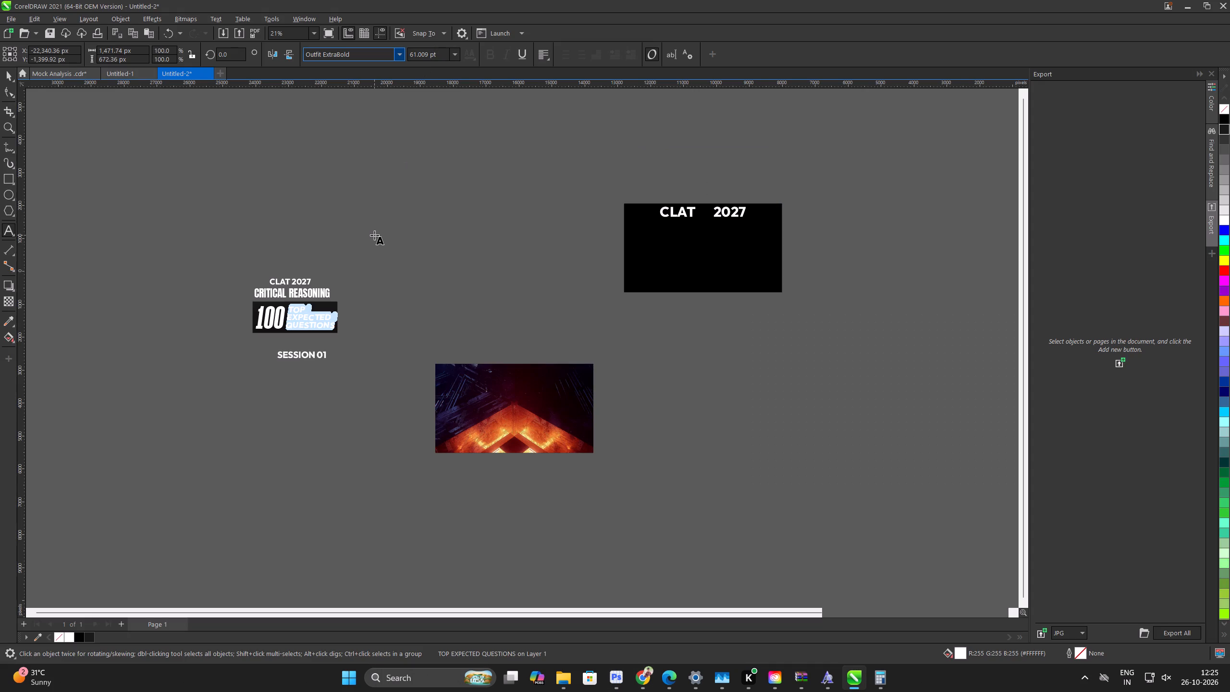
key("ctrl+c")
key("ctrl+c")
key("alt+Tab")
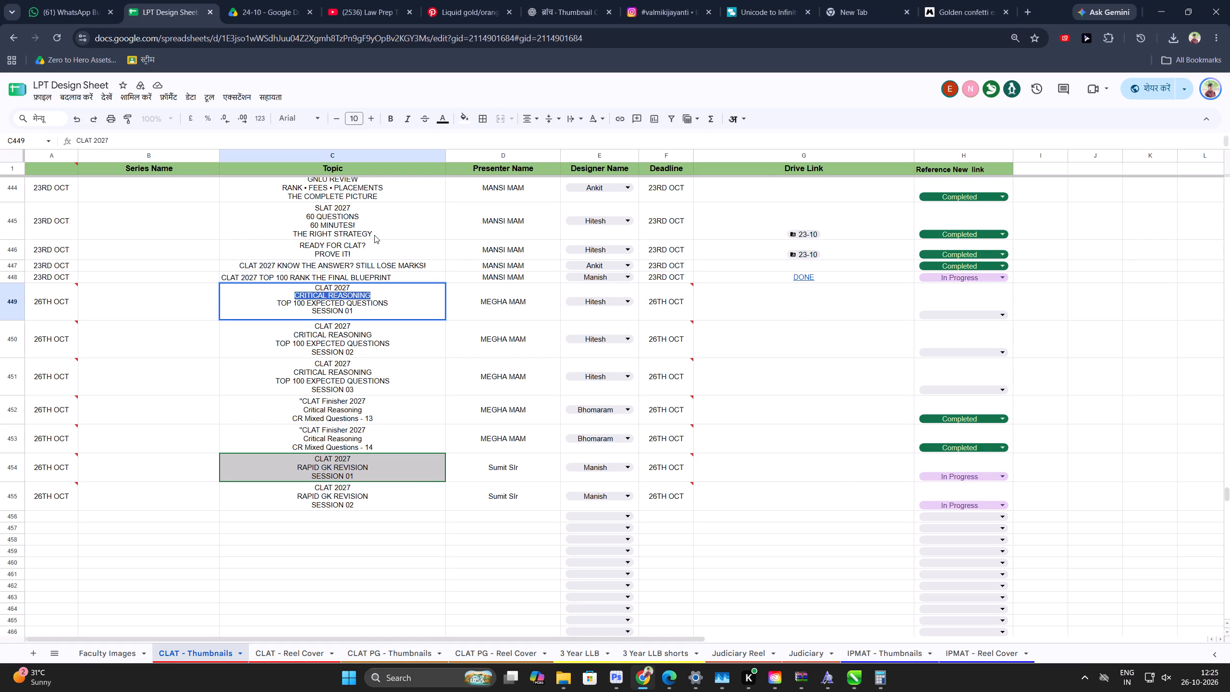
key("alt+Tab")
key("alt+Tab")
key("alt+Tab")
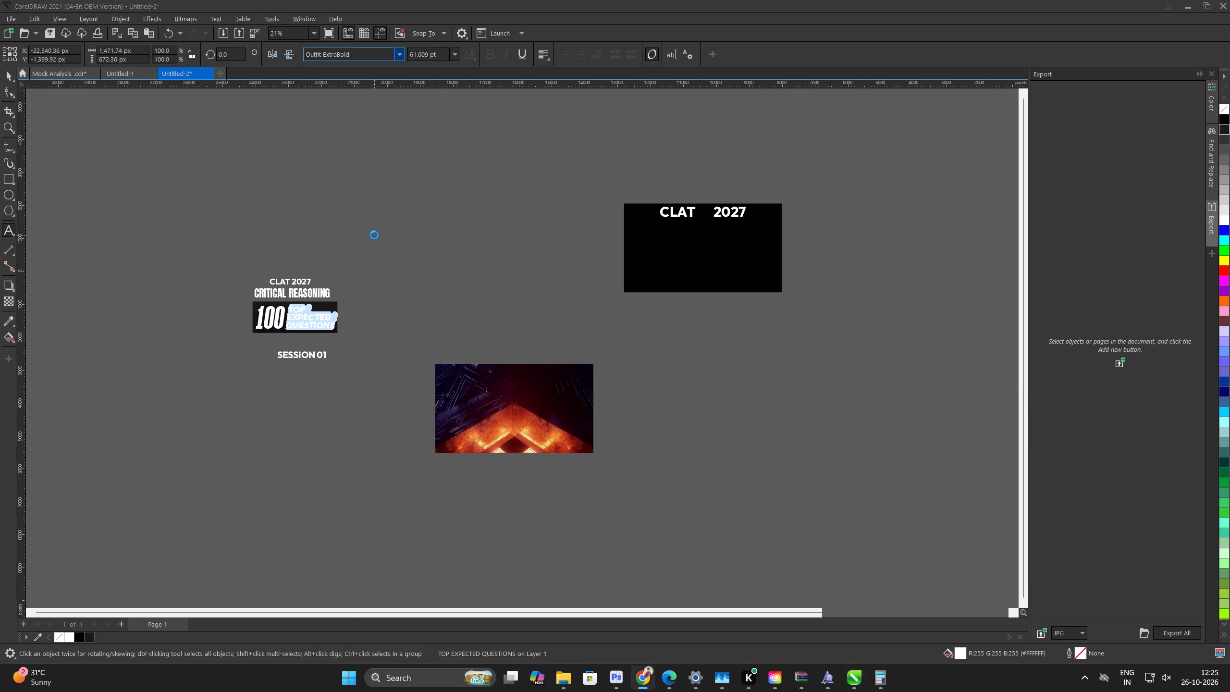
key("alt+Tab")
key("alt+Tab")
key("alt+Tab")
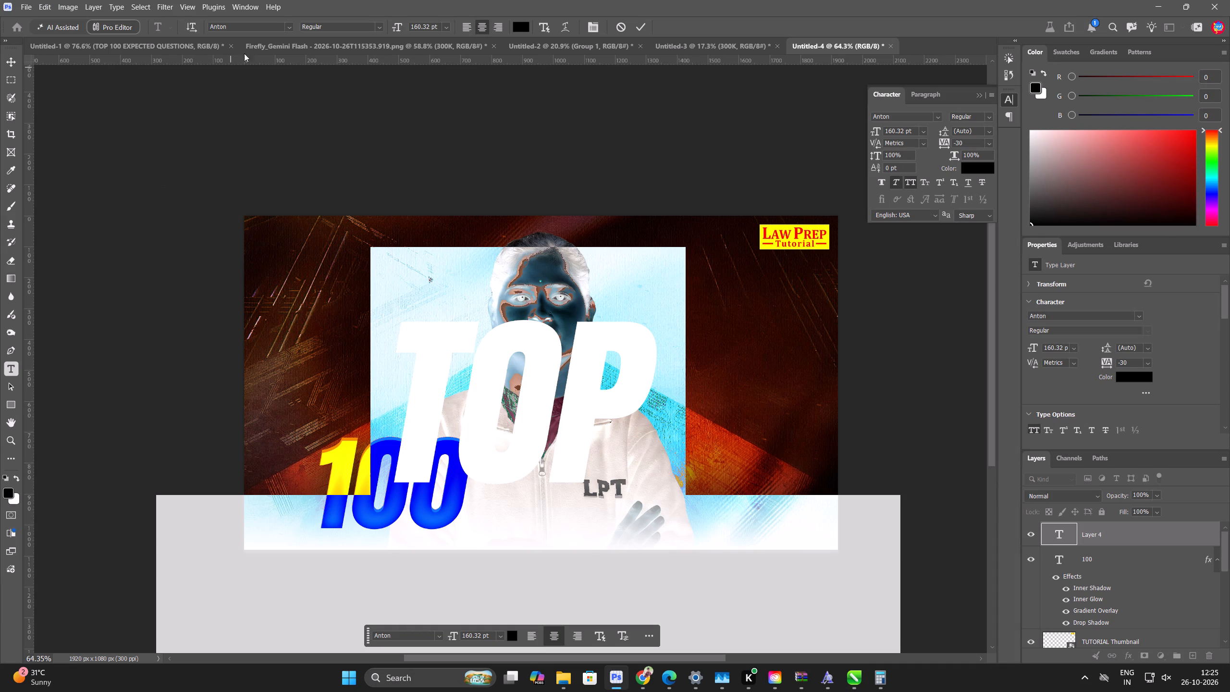
Format the TOP EXPECTED QUESTIONS text as left-aligned Outfit Black at 23 pt.
left_click(251, 26)
type("out")
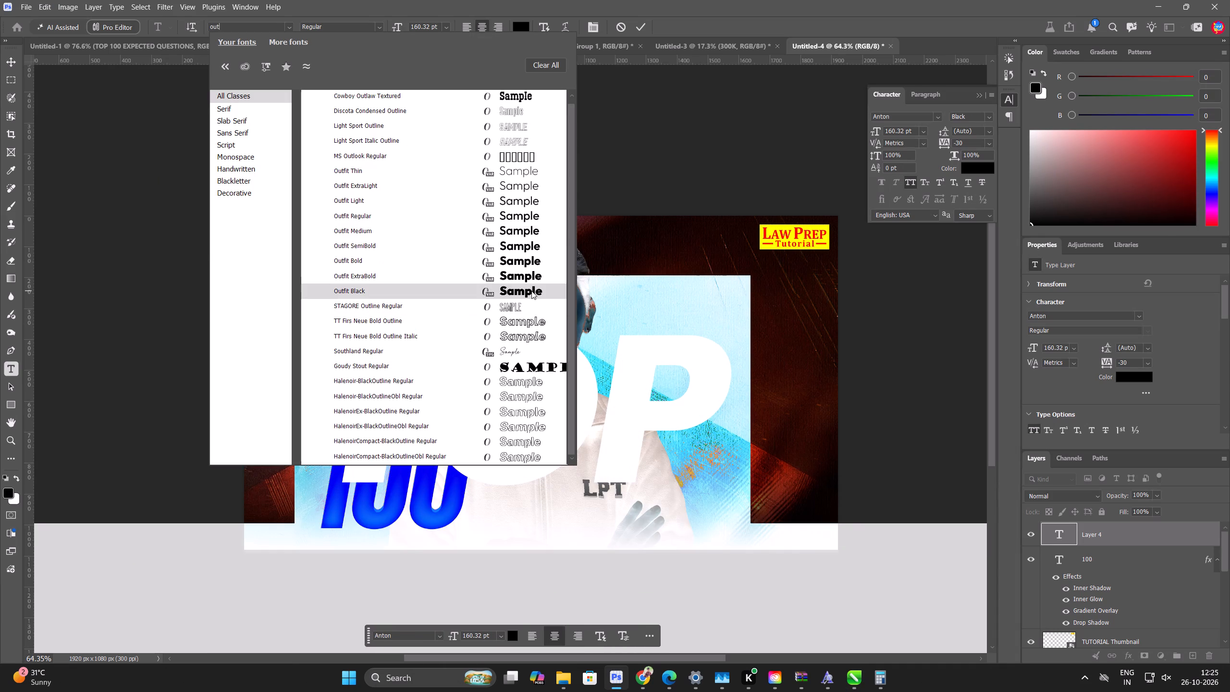
left_click(531, 291)
left_click(449, 24)
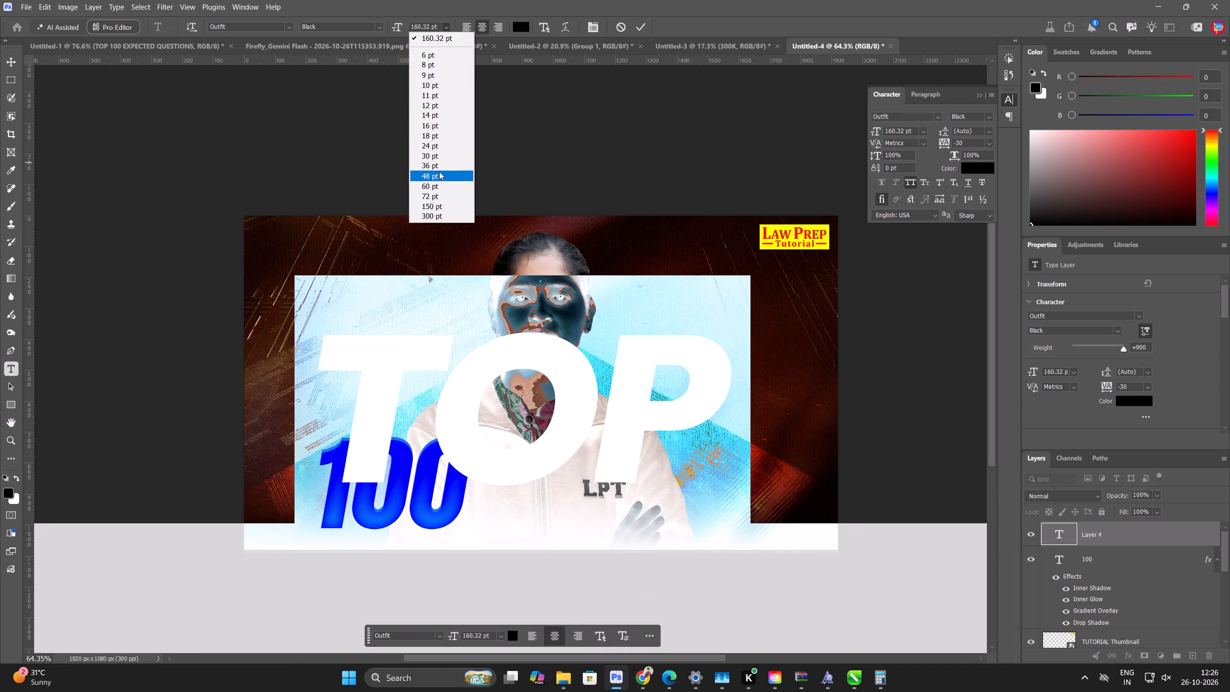
left_click(439, 172)
key("ctrl+shift+l")
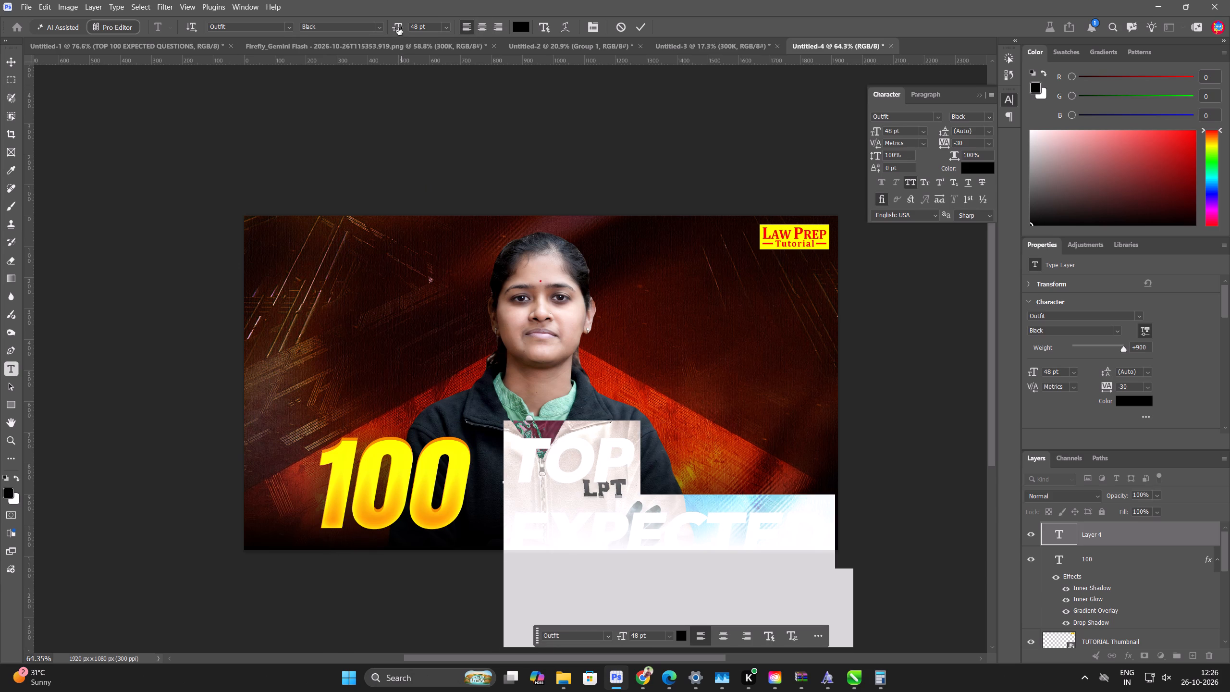
left_click_drag(395, 28, 380, 31)
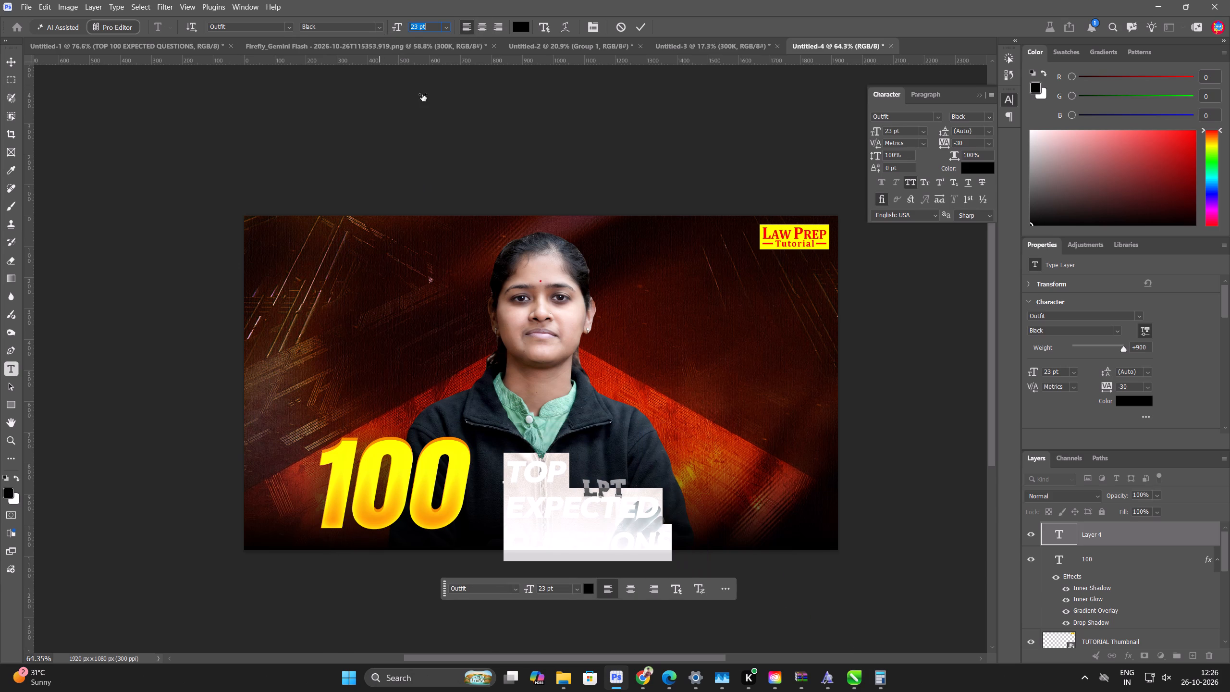
Tighten the line spacing of the TOP EXPECTED QUESTIONS text to 18 pt.
left_click_drag(946, 130, 939, 130)
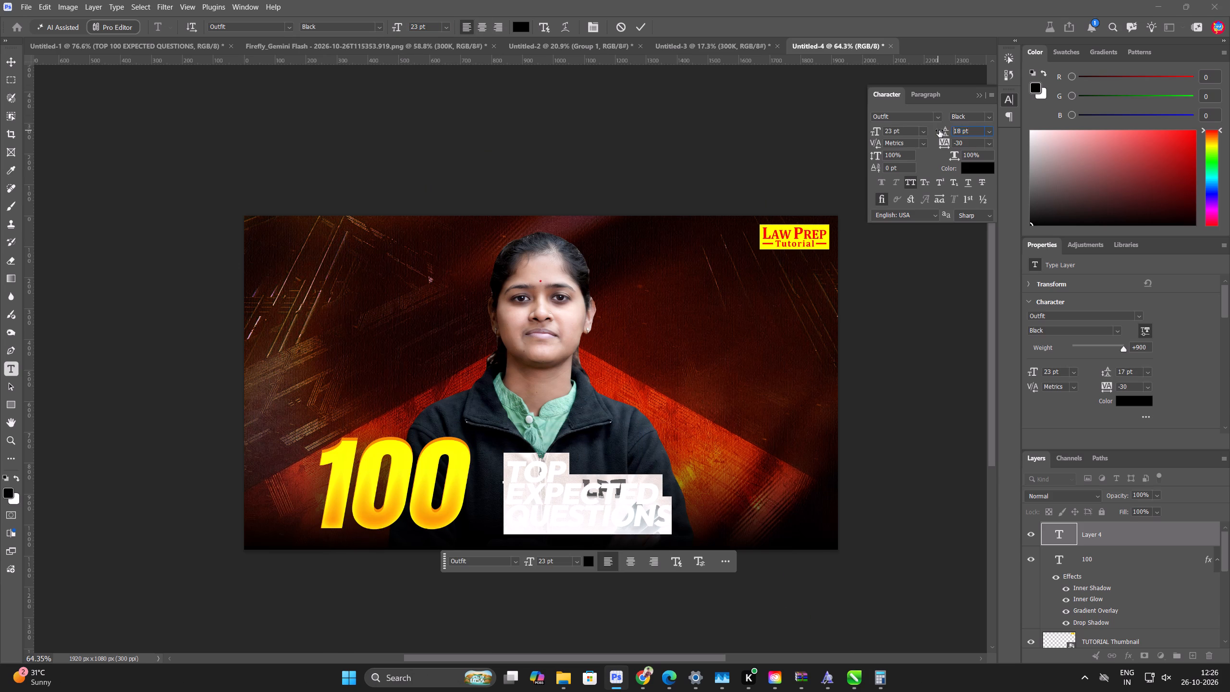
left_click_drag(939, 130, 940, 132)
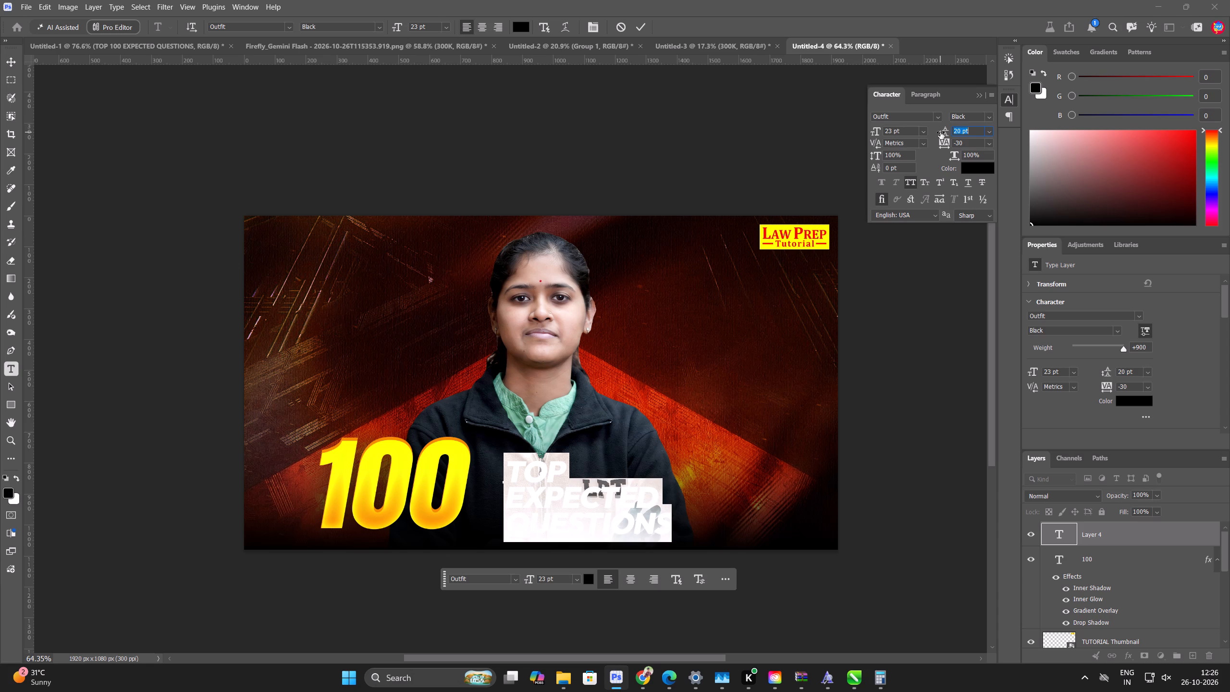
left_click_drag(940, 132, 939, 134)
Join TOP and EXPECTED on one line with a space, leaving QUESTIONS on the second line.
left_click(509, 507)
scroll(509, 507, "up", 3)
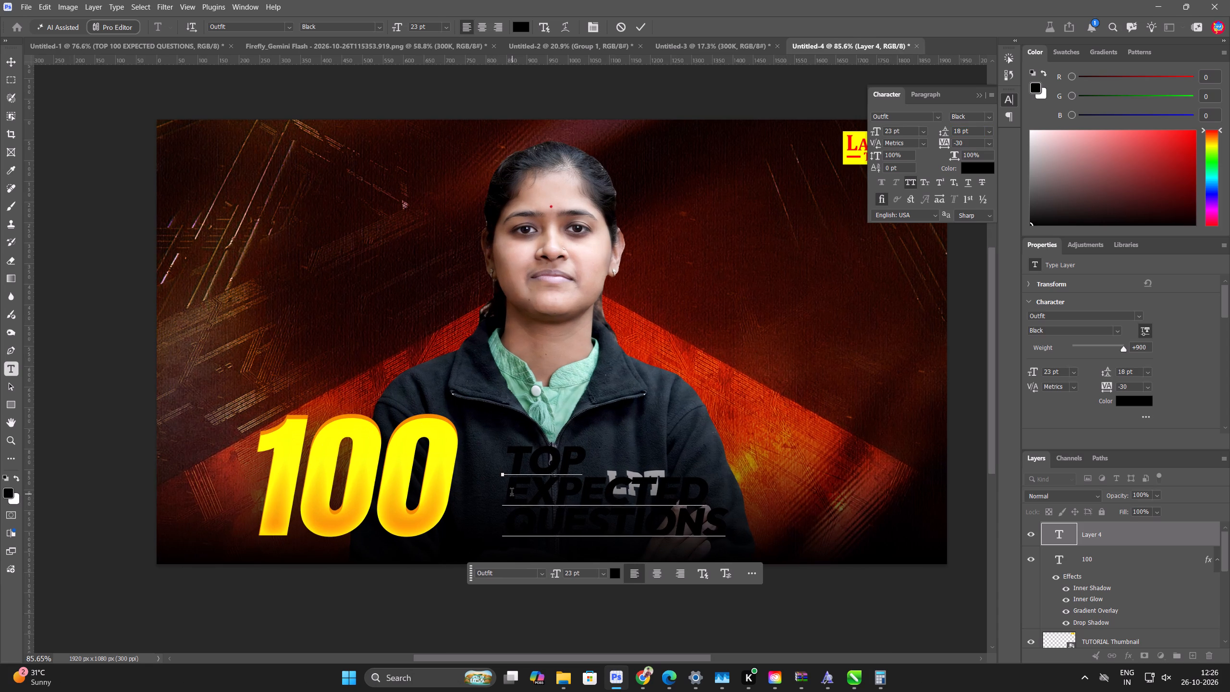
left_click(511, 493)
key("BackSpace")
key("space")
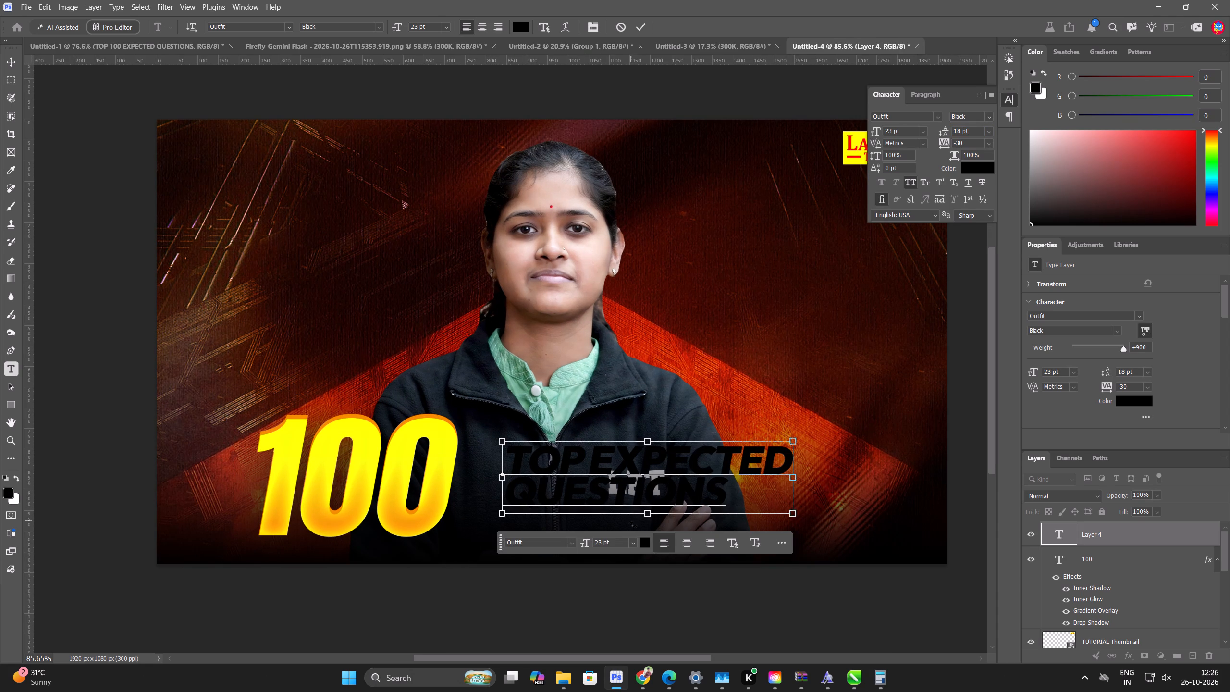
Change the colour of the whole TOP EXPECTED QUESTIONS text to white (FFFFFF).
key("ctrl+a")
left_click(647, 541)
left_click_drag(552, 308, 422, 150)
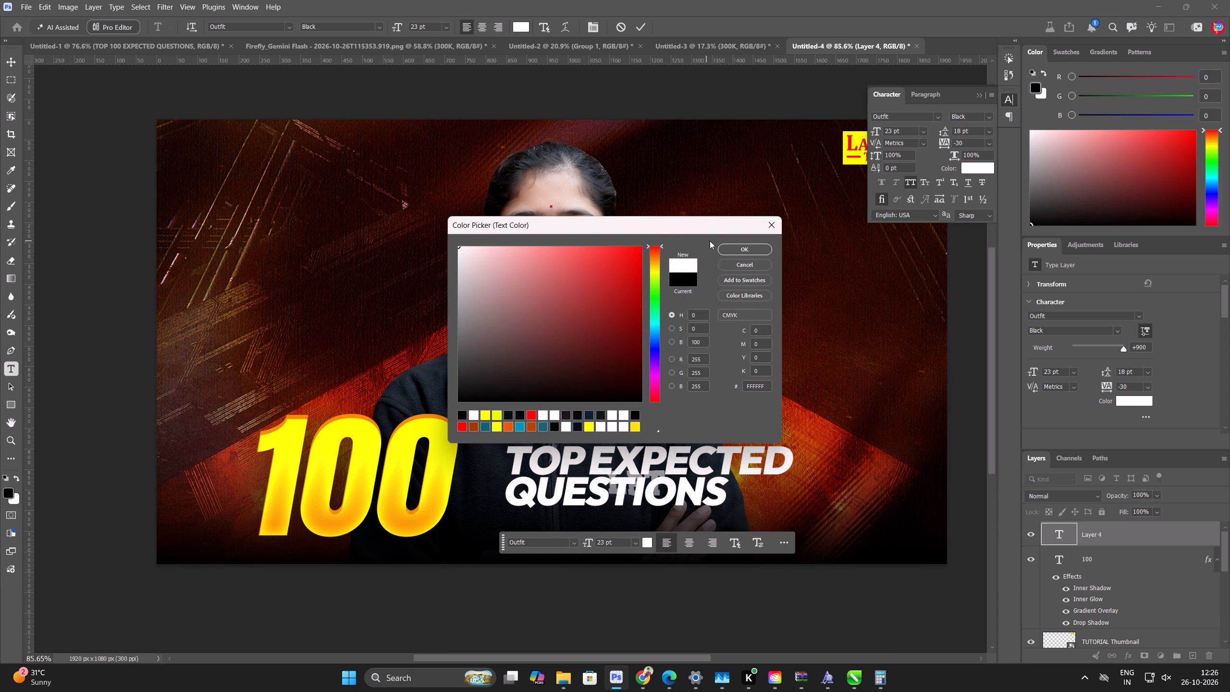
left_click(728, 259)
left_click(762, 253)
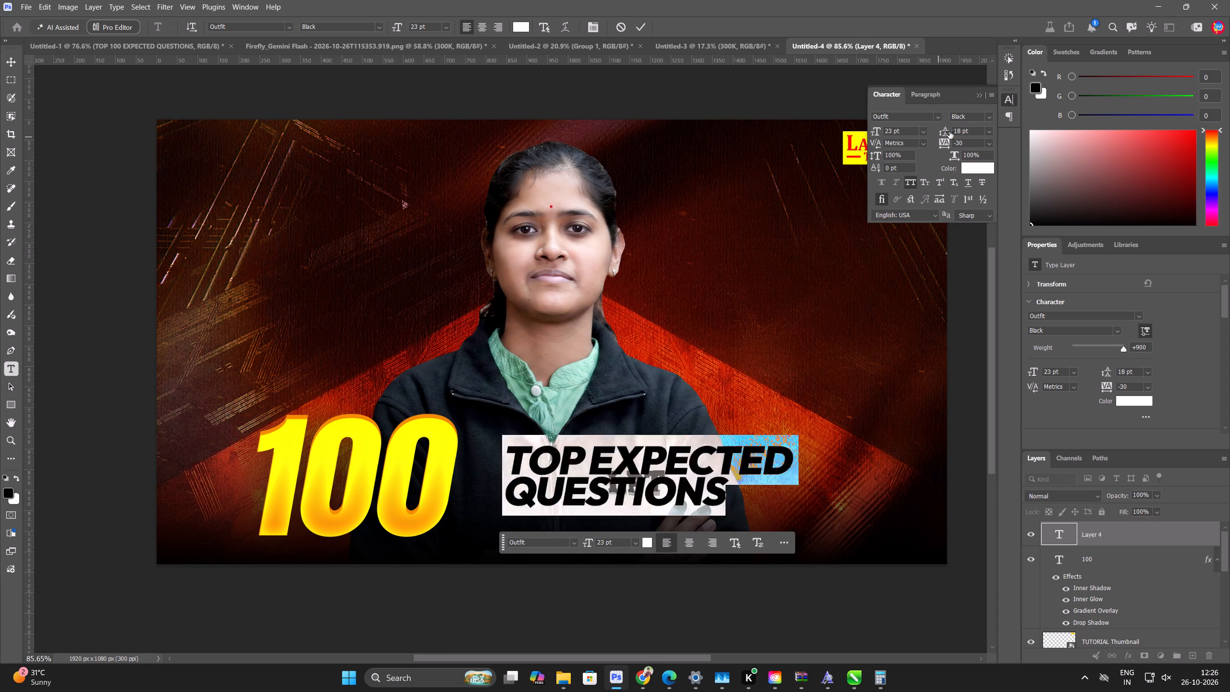
Set the line spacing of the TOP EXPECTED QUESTIONS text to 21 pt.
left_click(946, 129)
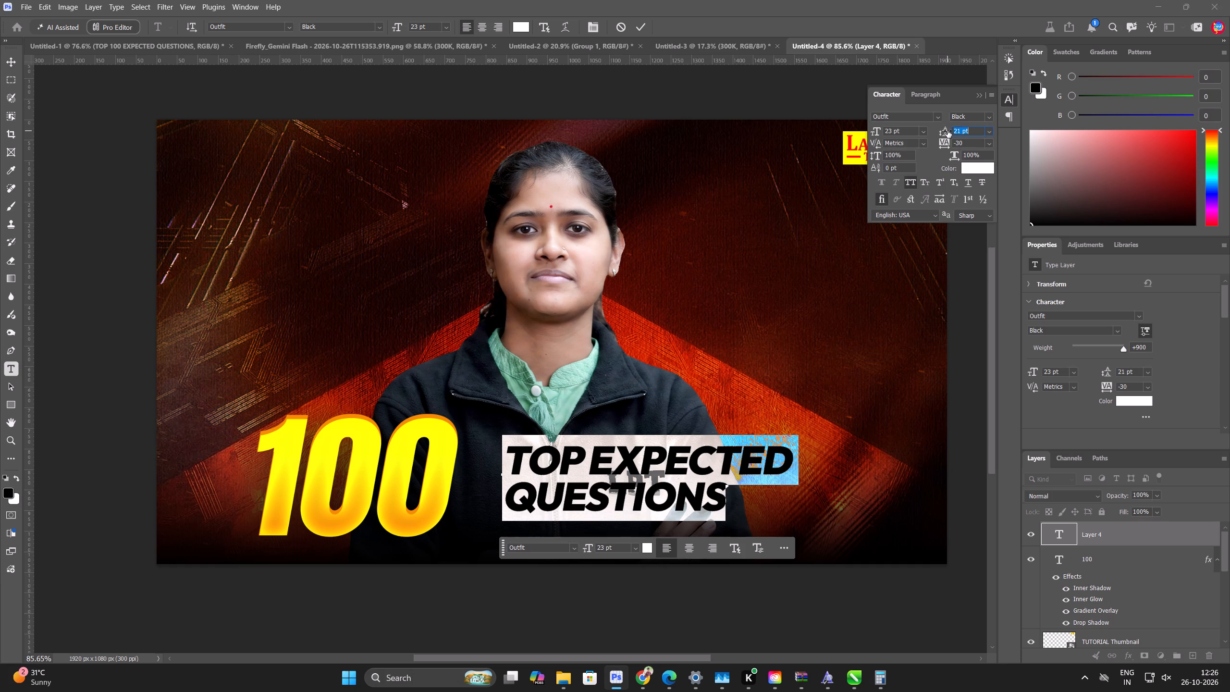
left_click(14, 59)
Enlarge the TOP EXPECTED QUESTIONS text to about 131% and place it just to the right of the 100.
scroll(599, 489, "down", 3)
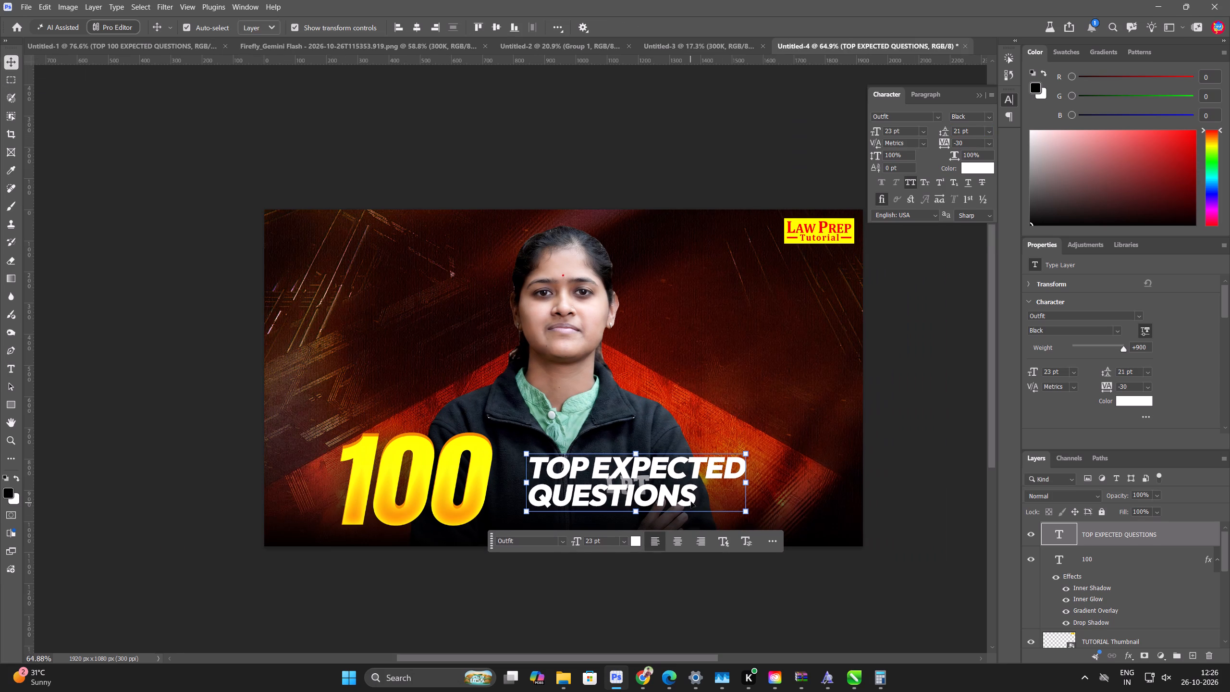
left_click_drag(689, 493, 666, 492)
left_click_drag(609, 515, 609, 533)
left_click_drag(616, 511, 650, 501)
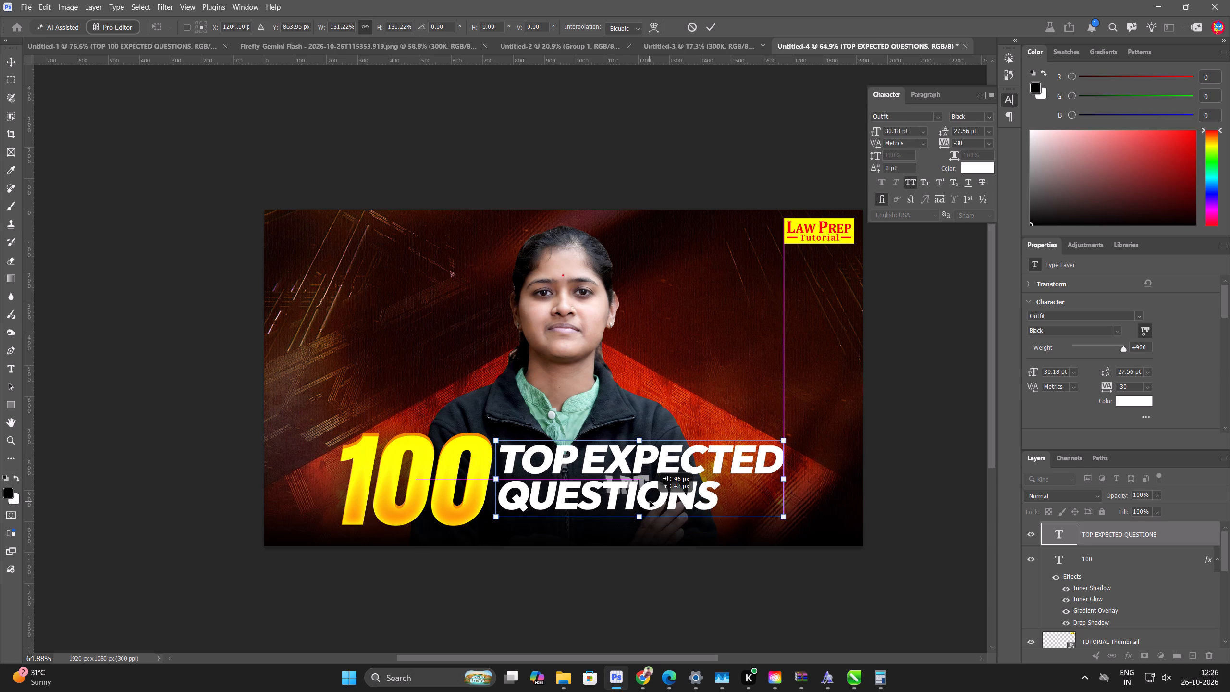
left_click_drag(650, 501, 653, 502)
key("Return")
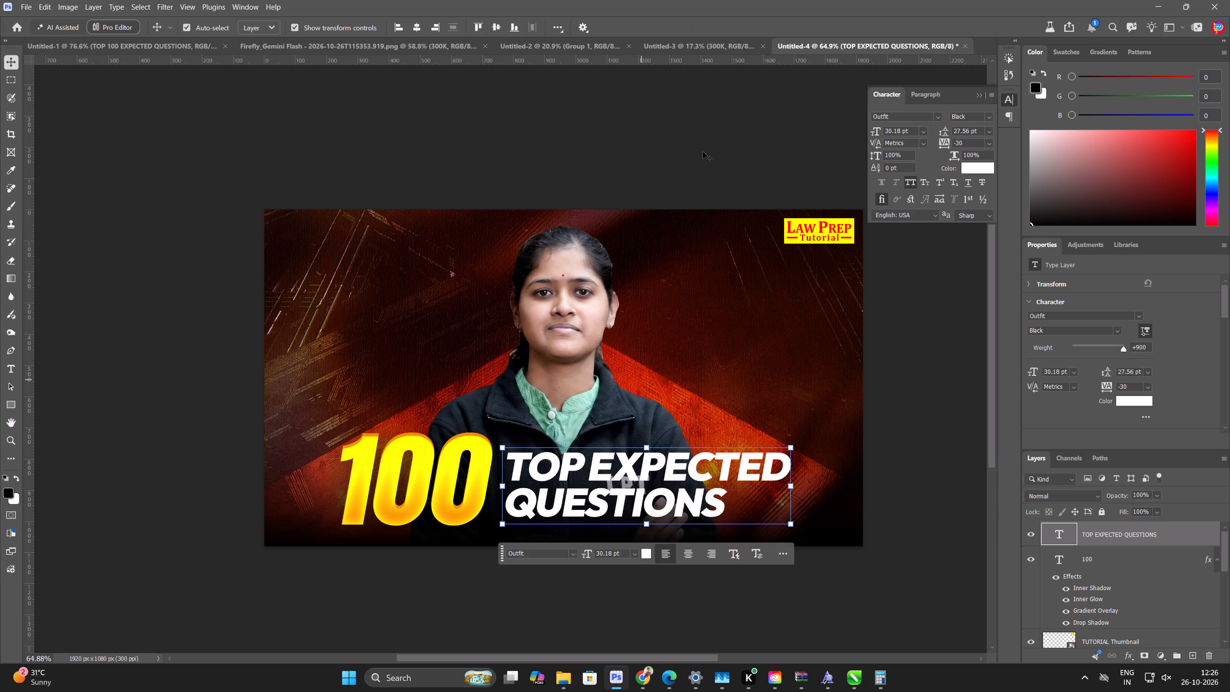
Copy the layer style of the ONE BIG FAMILY text on Artboard 1 of the Untitled-2 document.
left_click(665, 49)
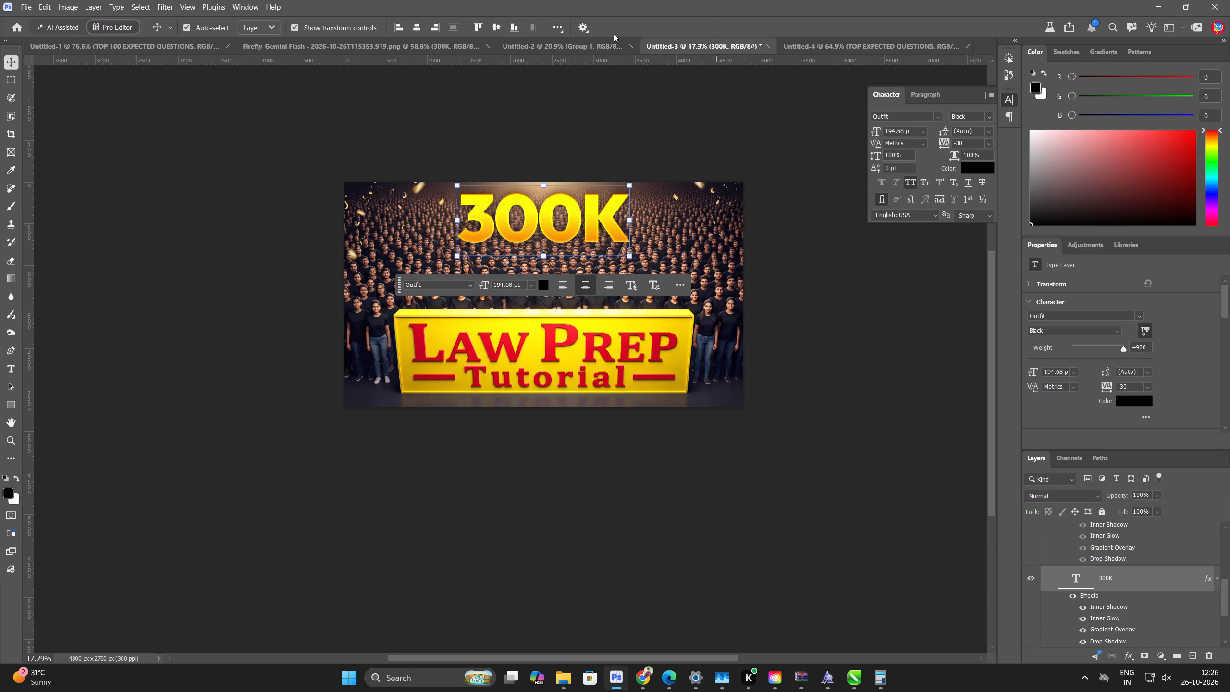
left_click(595, 43)
left_click(689, 390)
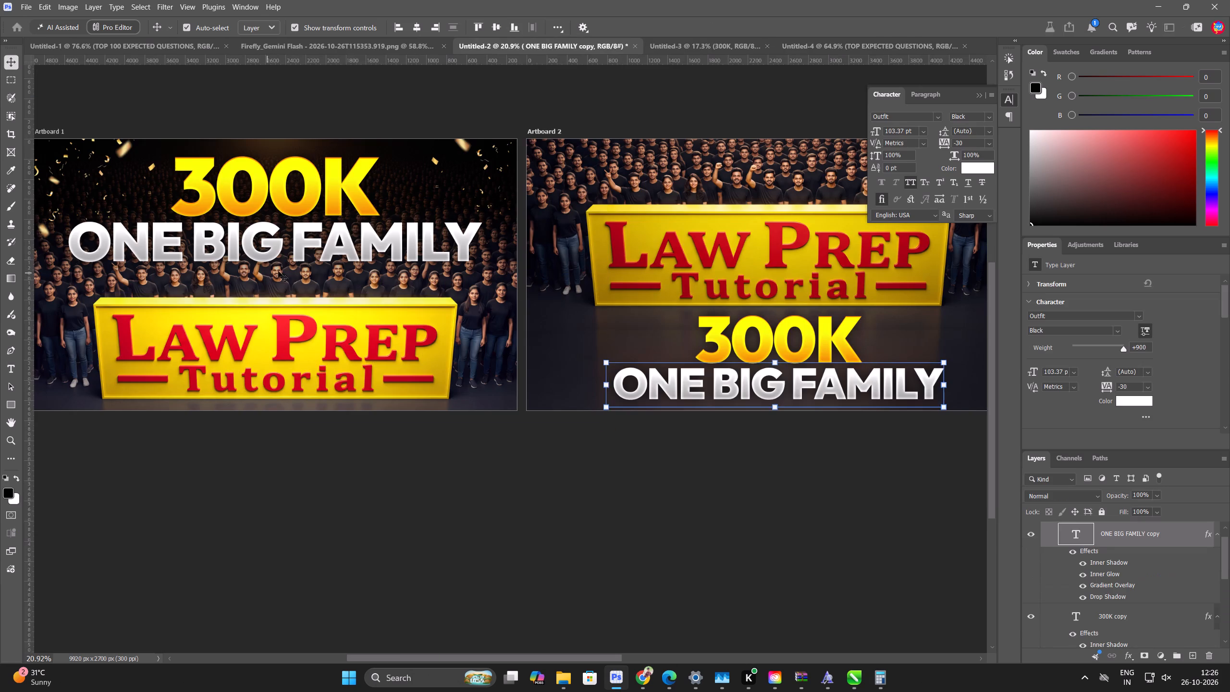
left_click(289, 259)
right_click(1178, 576)
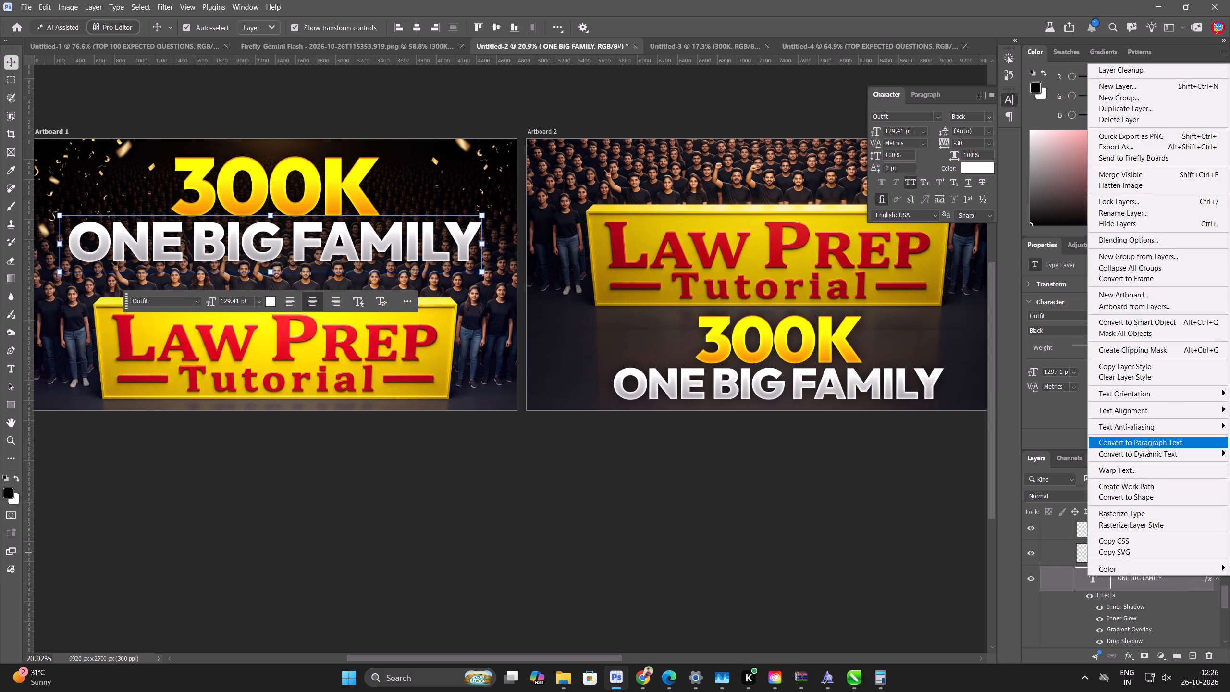
left_click(1138, 369)
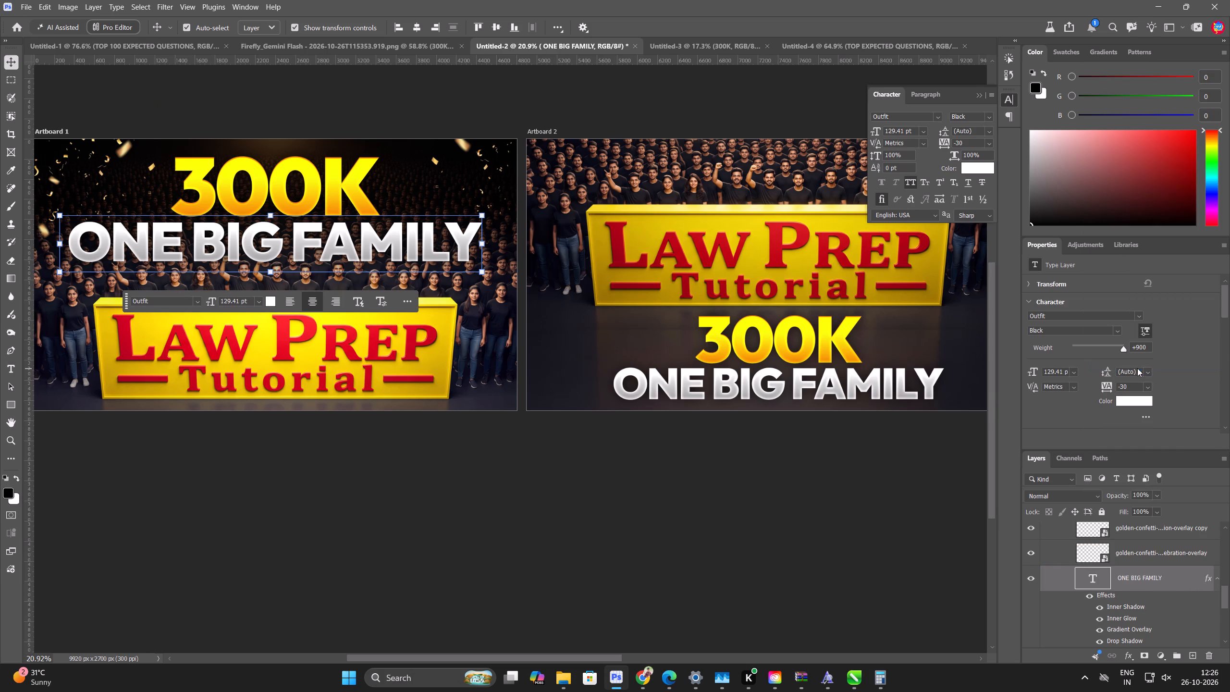
Paste the copied layer style onto the TOP EXPECTED QUESTIONS text in Untitled-4 and check it up close.
key("ctrl+Tab")
key("ctrl+Tab")
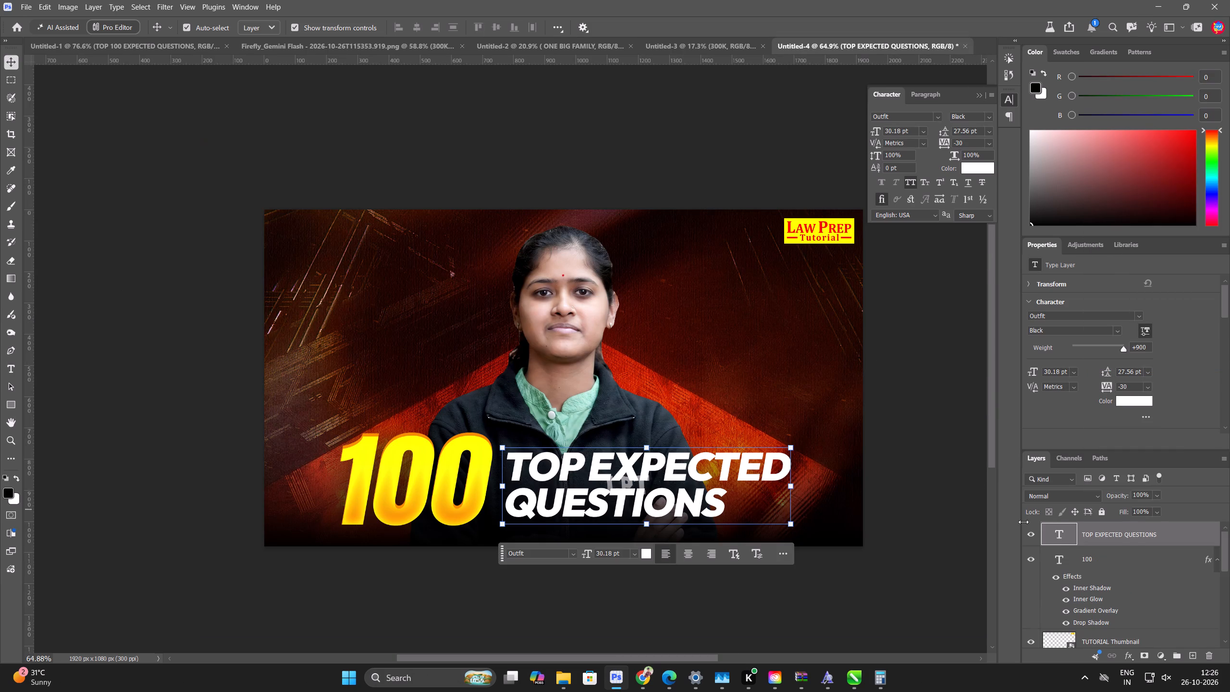
right_click(1108, 531)
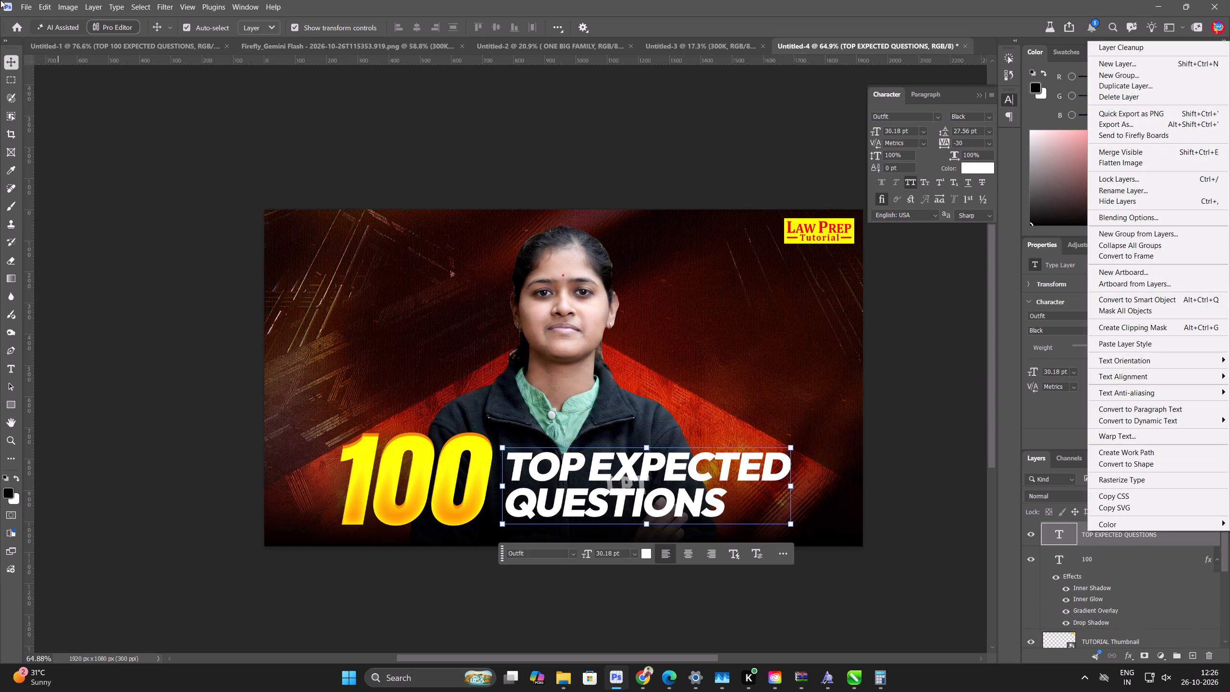
left_click(103, 0)
left_click(99, 0)
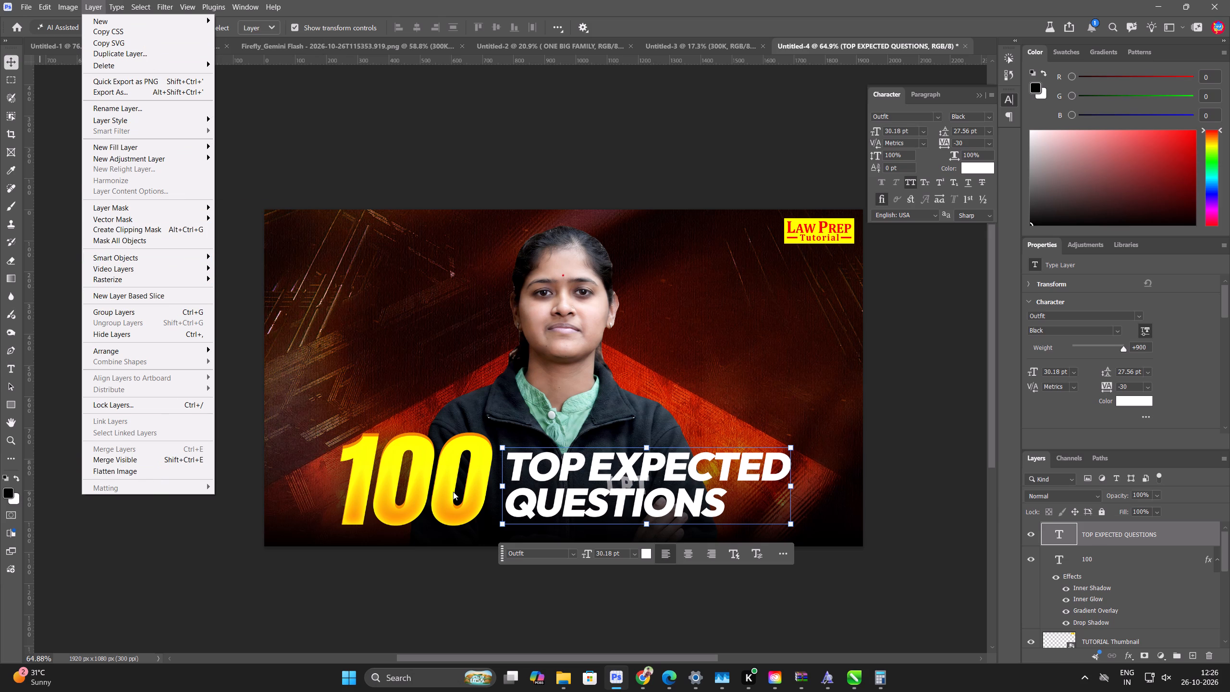
right_click(1145, 536)
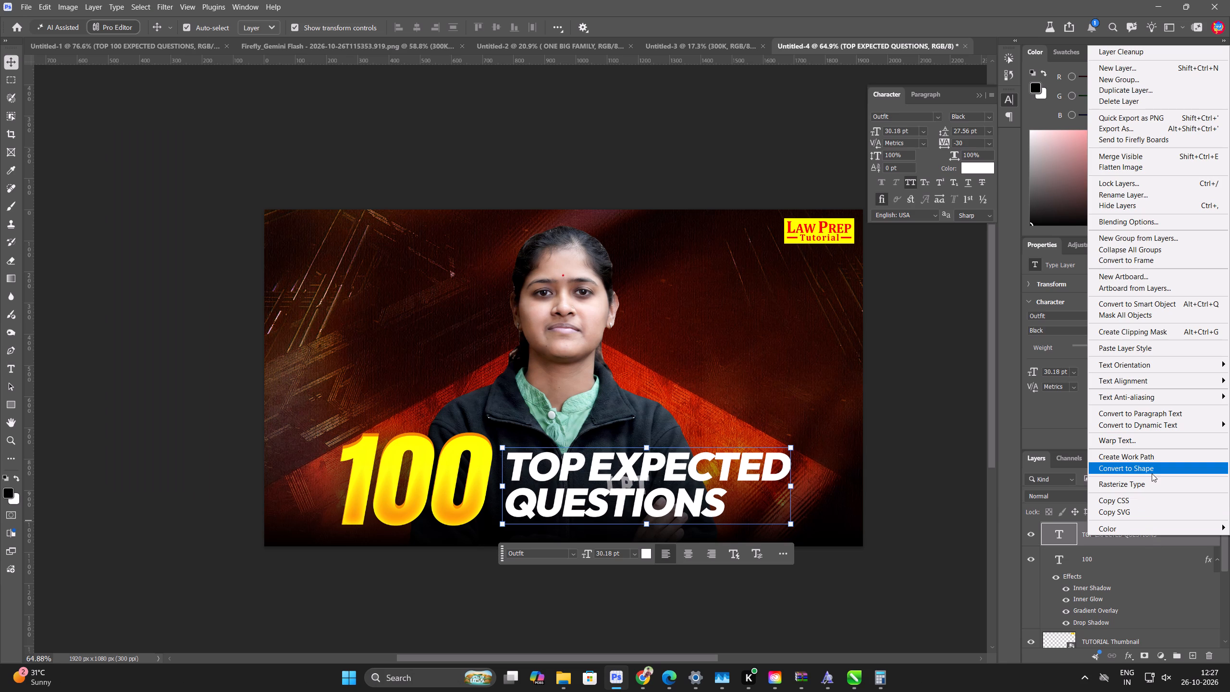
left_click(1131, 348)
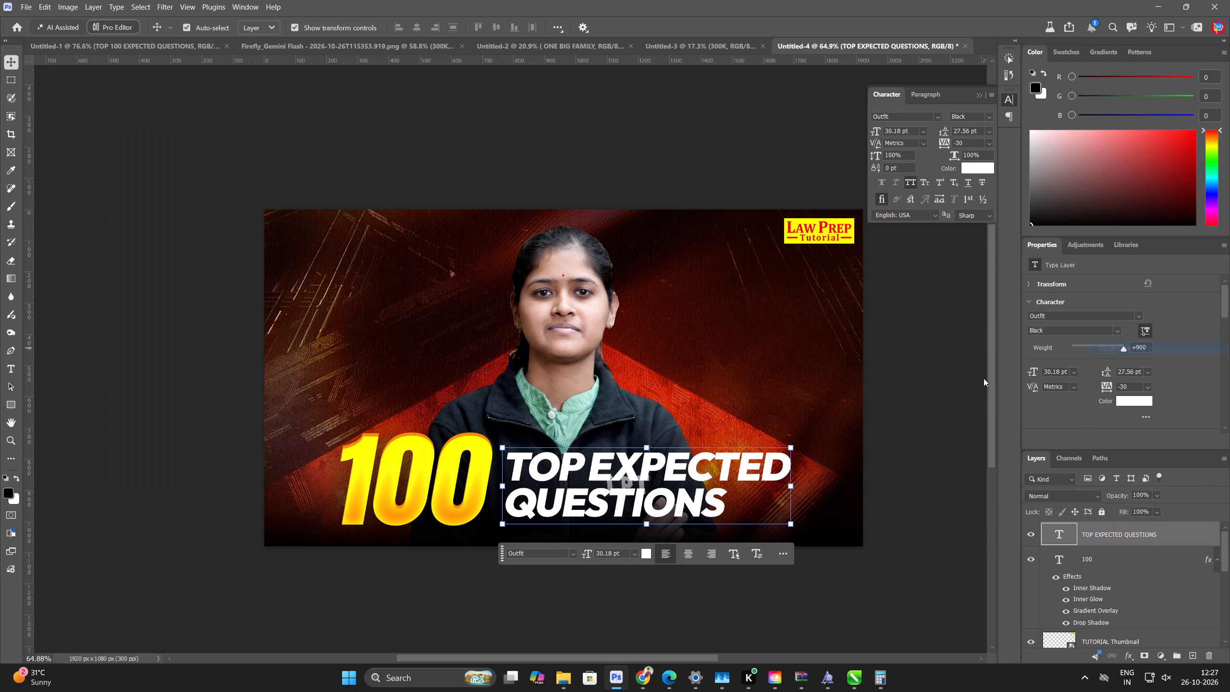
scroll(584, 484, "up", 10)
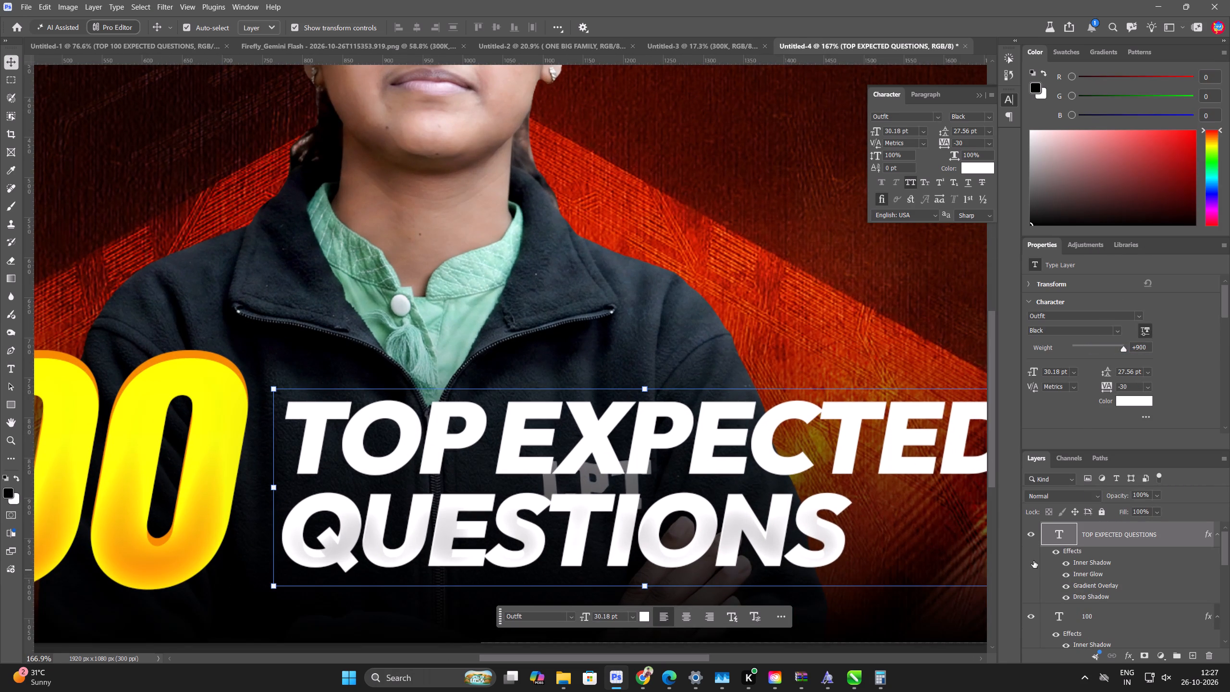
scroll(456, 423, "down", 10)
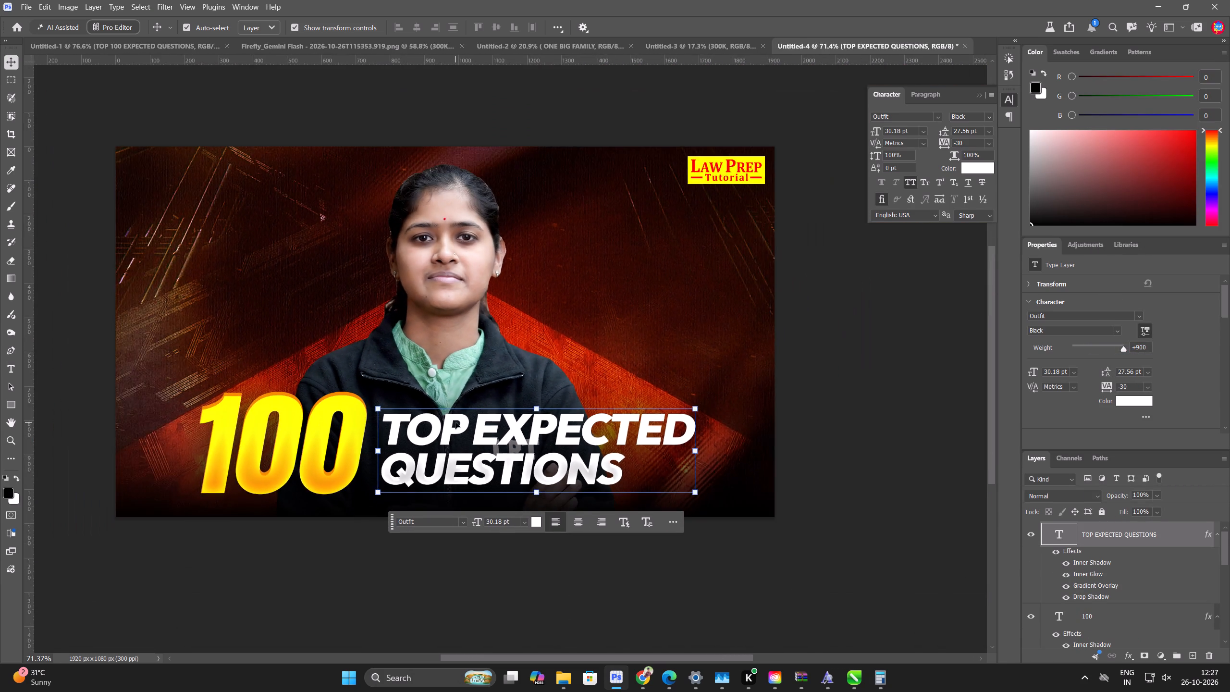
scroll(455, 422, "down", 3)
Move TOP EXPECTED QUESTIONS closer to the 100, shift both slightly right, and group the two text layers.
left_click(763, 439)
scroll(607, 423, "up", 3)
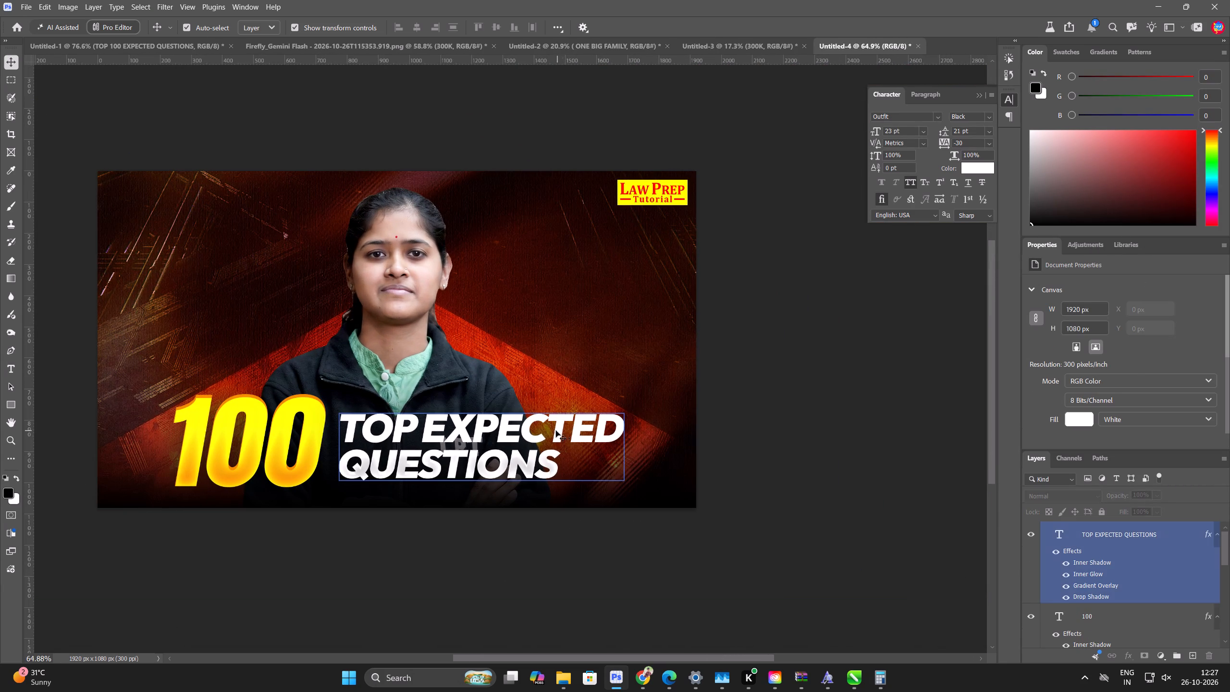
left_click_drag(554, 431, 544, 431)
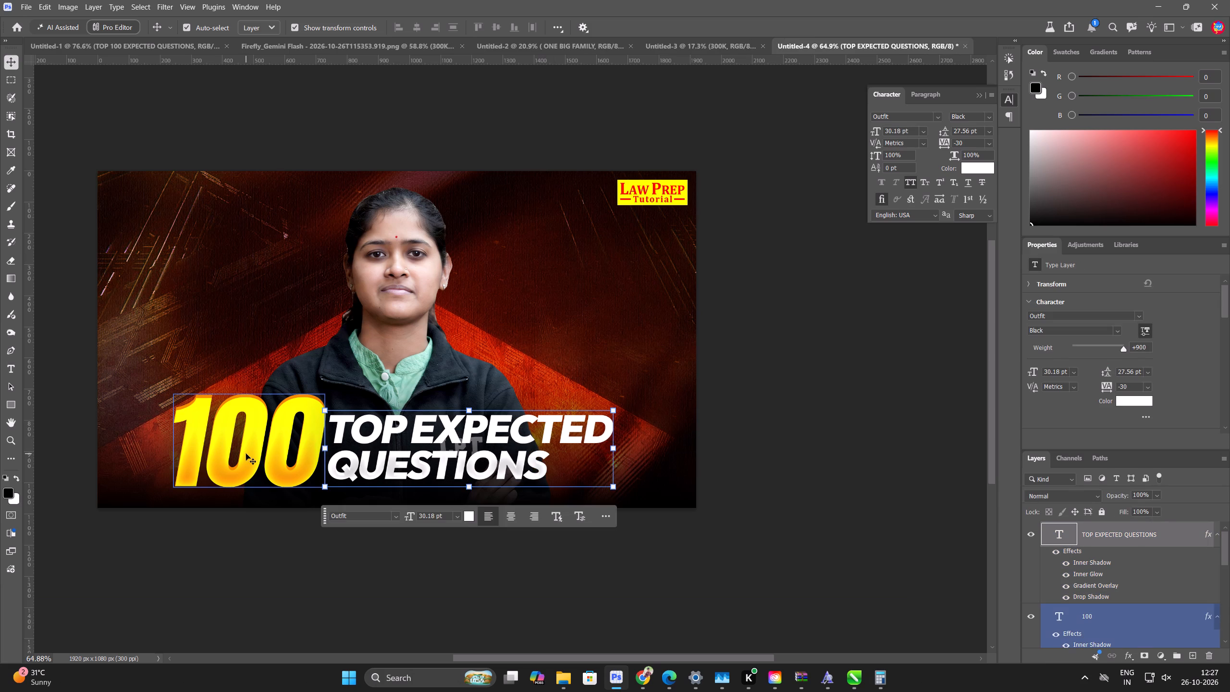
left_click(246, 454, "shift")
left_click_drag(242, 468, 257, 464)
key("ctrl+g")
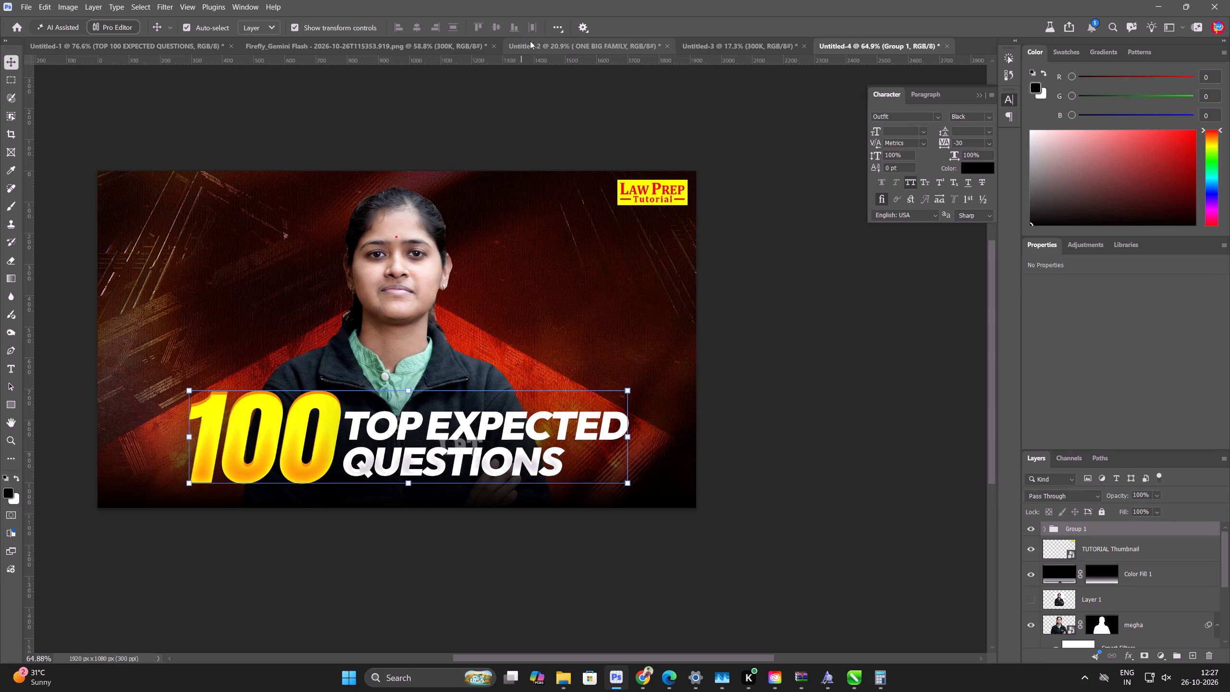
Centre the headline text group horizontally, aligned to the canvas.
double_click(553, 35)
left_click_drag(641, 135, 643, 140)
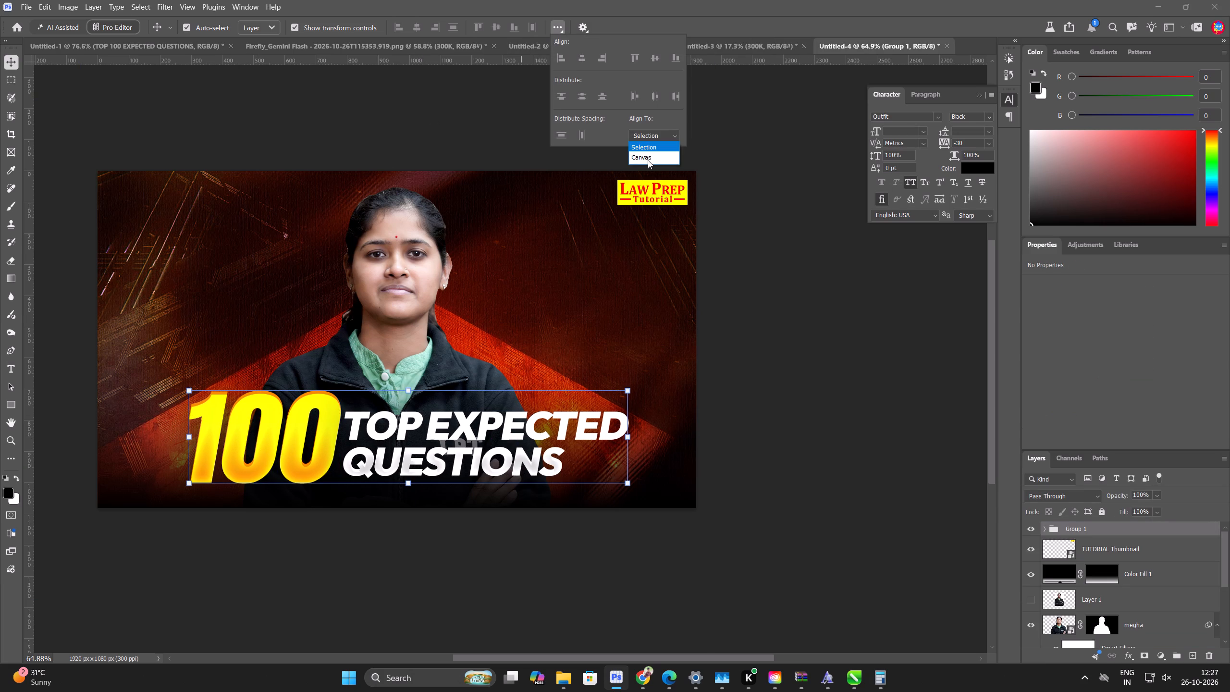
left_click(648, 160)
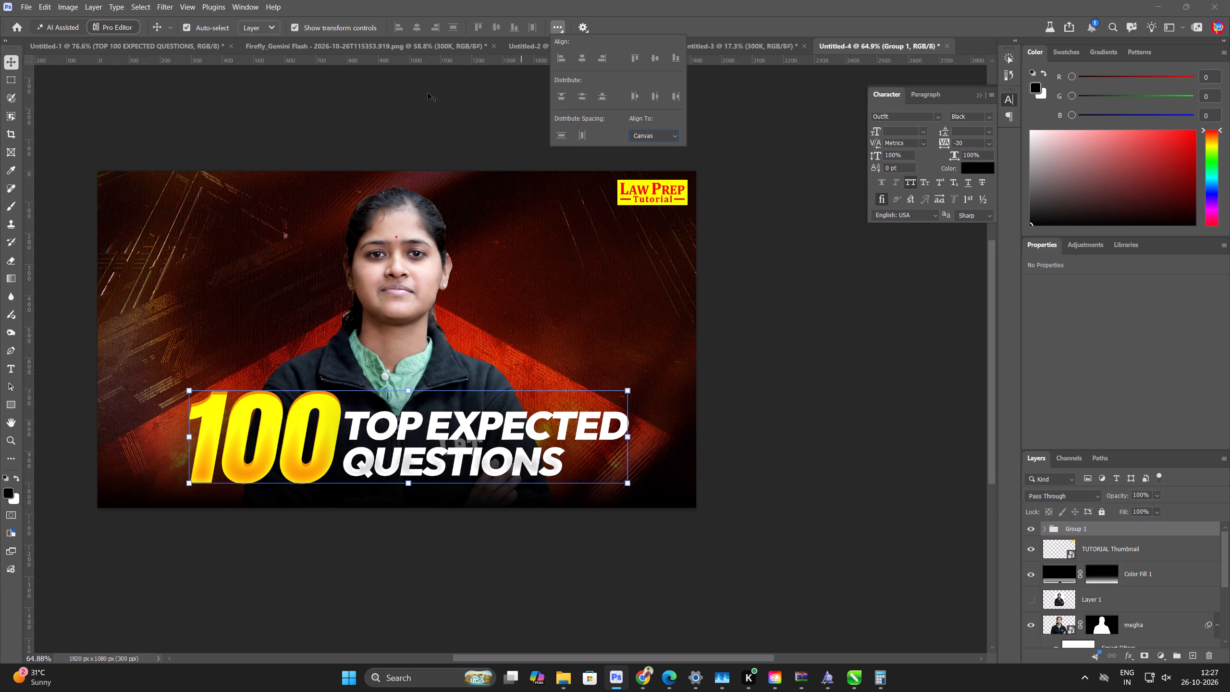
left_click(428, 93)
left_click_drag(1058, 526, 1053, 521)
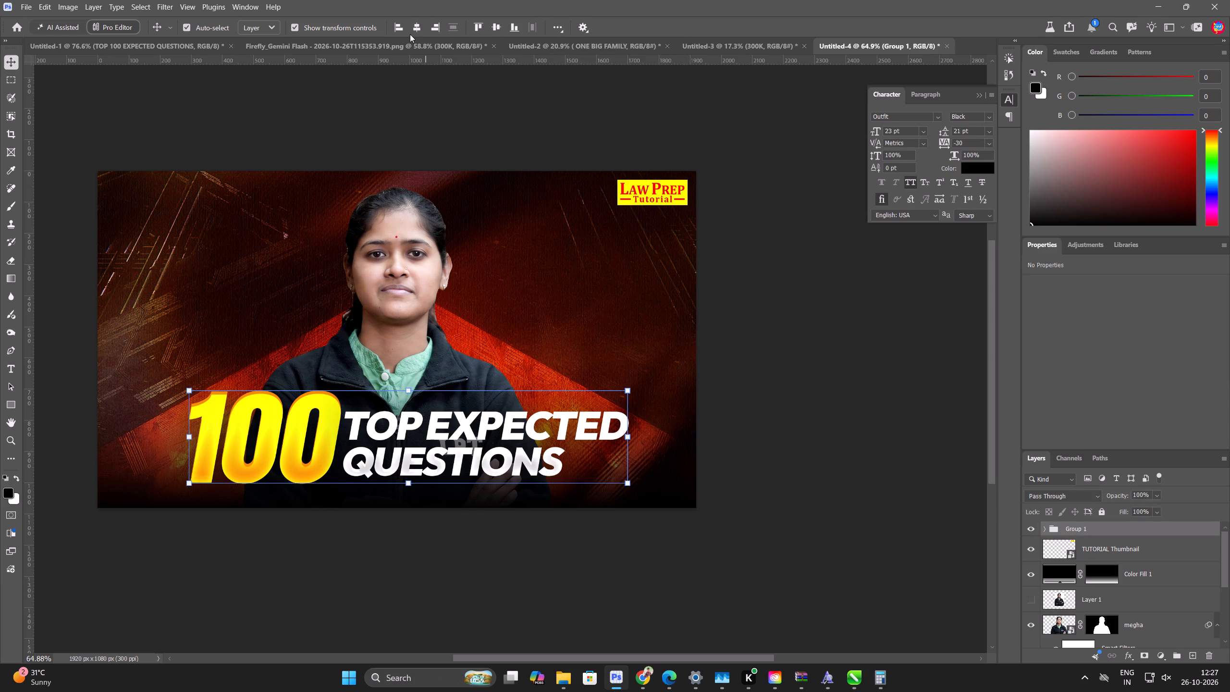
left_click(414, 31)
Nudge the headline text group slightly down towards the bottom edge of the thumbnail.
key("Down")
key("Down")
key("Down")
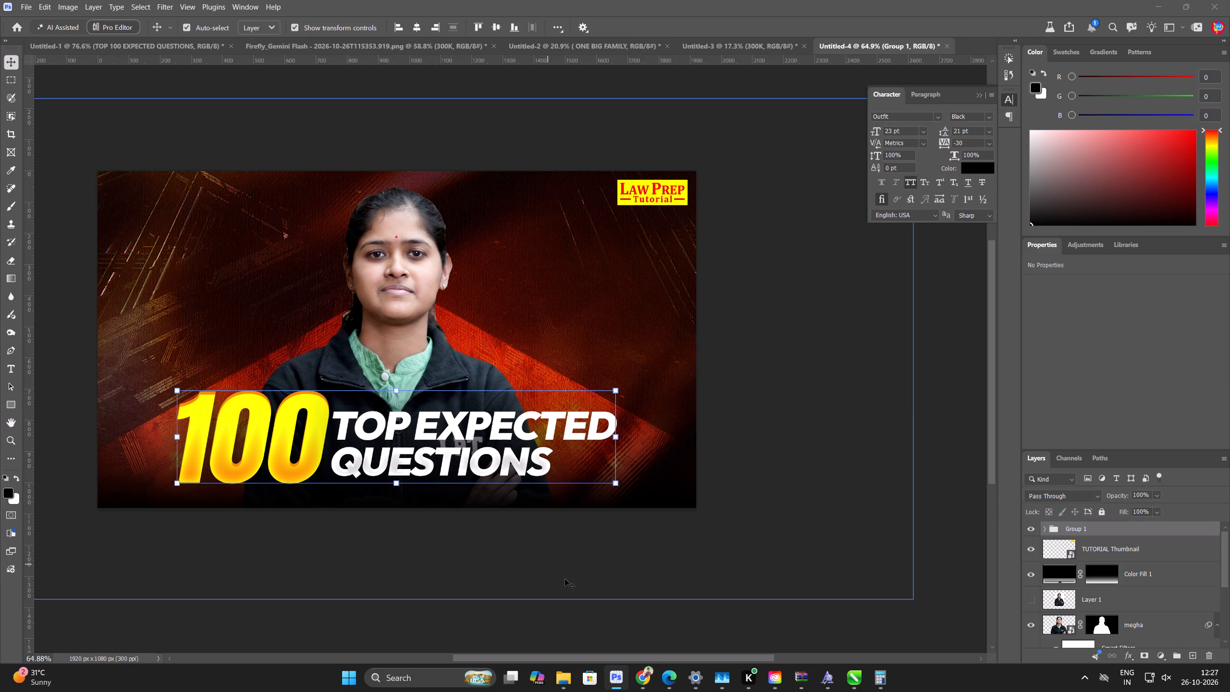
key("Down")
left_click(1120, 528)
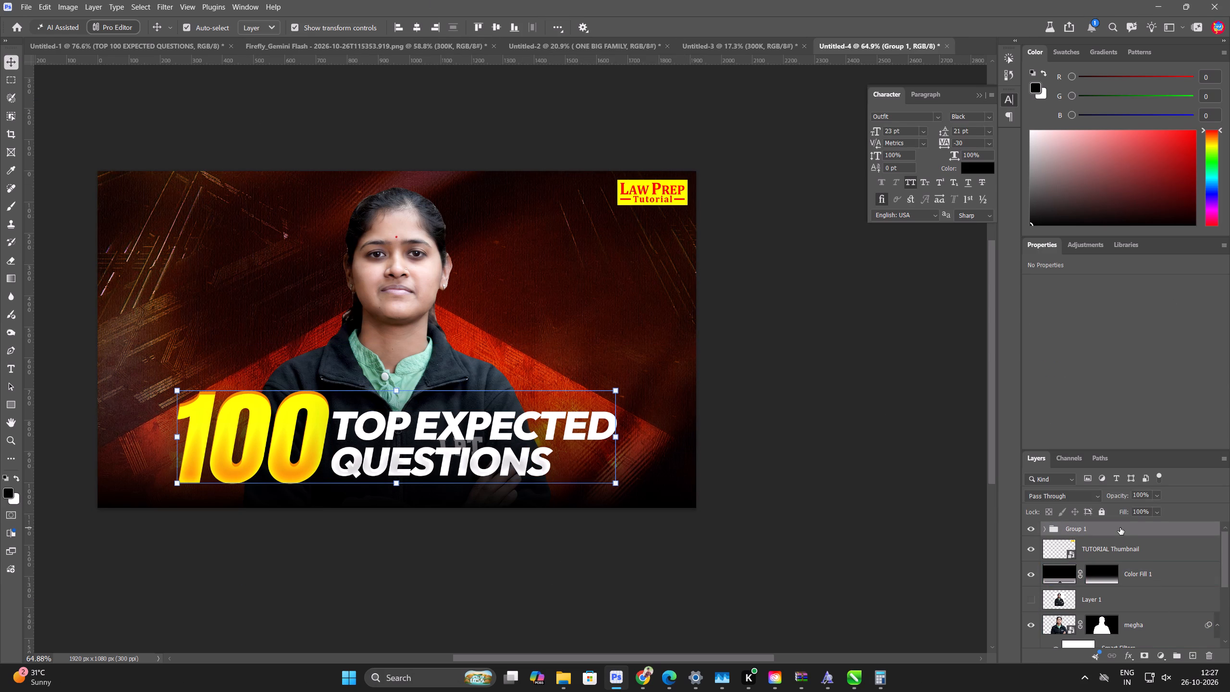
key("Down")
key("Down")
key("Down")
key("Down")
key("Down")
key("Down")
key("Down")
key("Down")
key("Down")
key("Down")
key("Down")
key("Down")
key("Down")
key("Down")
key("Down")
key("Down")
key("Down")
key("Down")
key("Down")
key("Down")
key("Down")
key("Down")
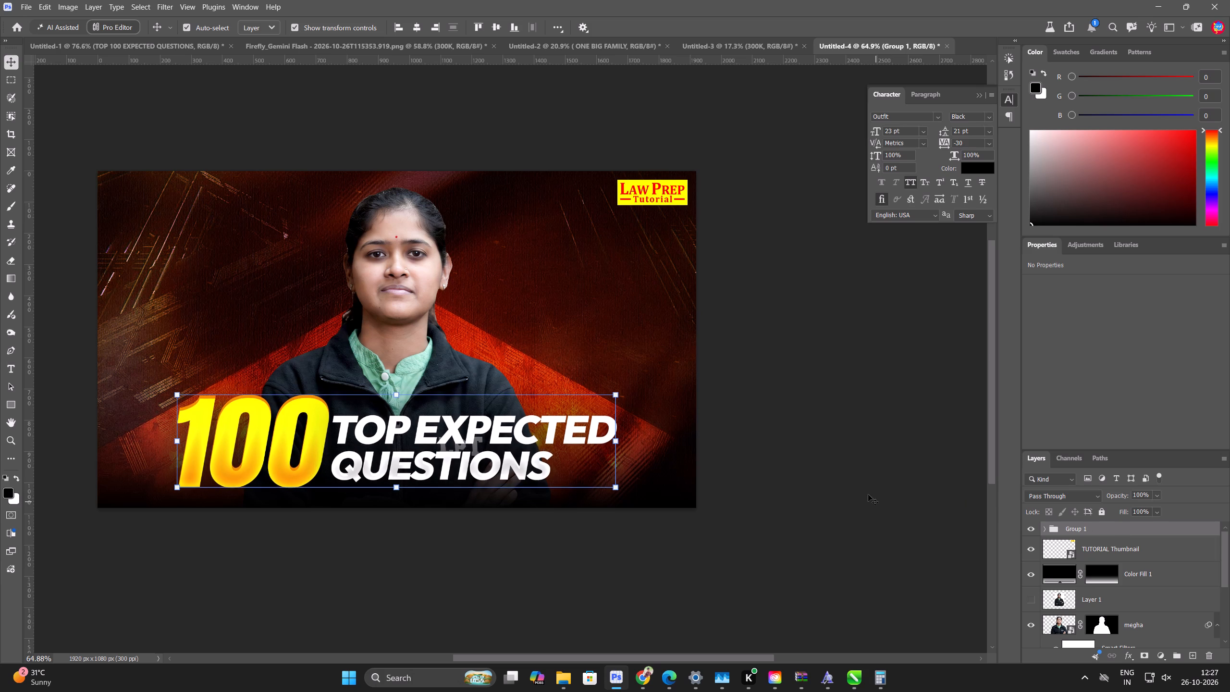
key("Down")
key("Down")
key("Down")
key("Down")
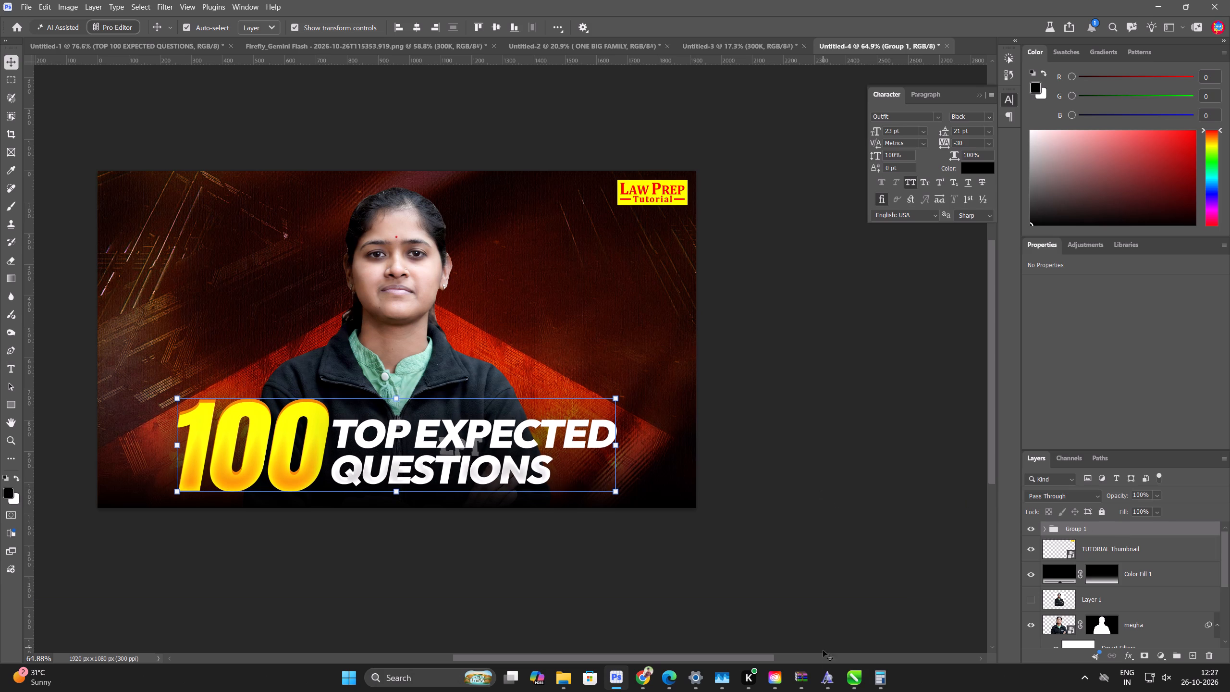
Switch to the LPT Design Sheet in Chrome and copy CRITICAL REASONING from the SESSION 01 topic in row 449.
left_click(650, 679)
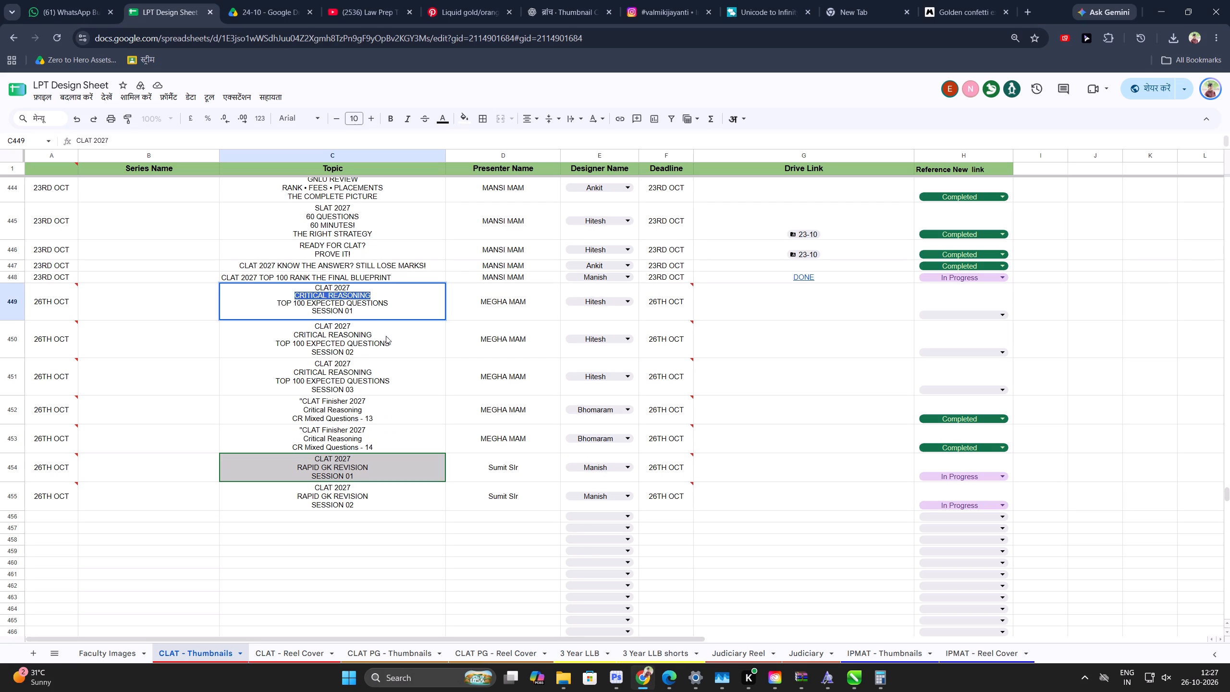
left_click(307, 302)
left_click_drag(279, 310, 364, 313)
left_click_drag(256, 295, 417, 296)
key("ctrl+c")
Back in Photoshop, add CRITICAL REASONING as new text at the canvas's left side, broken into two lines.
key("alt+Tab")
left_click(69, 281)
scroll(55, 287, "up", 3)
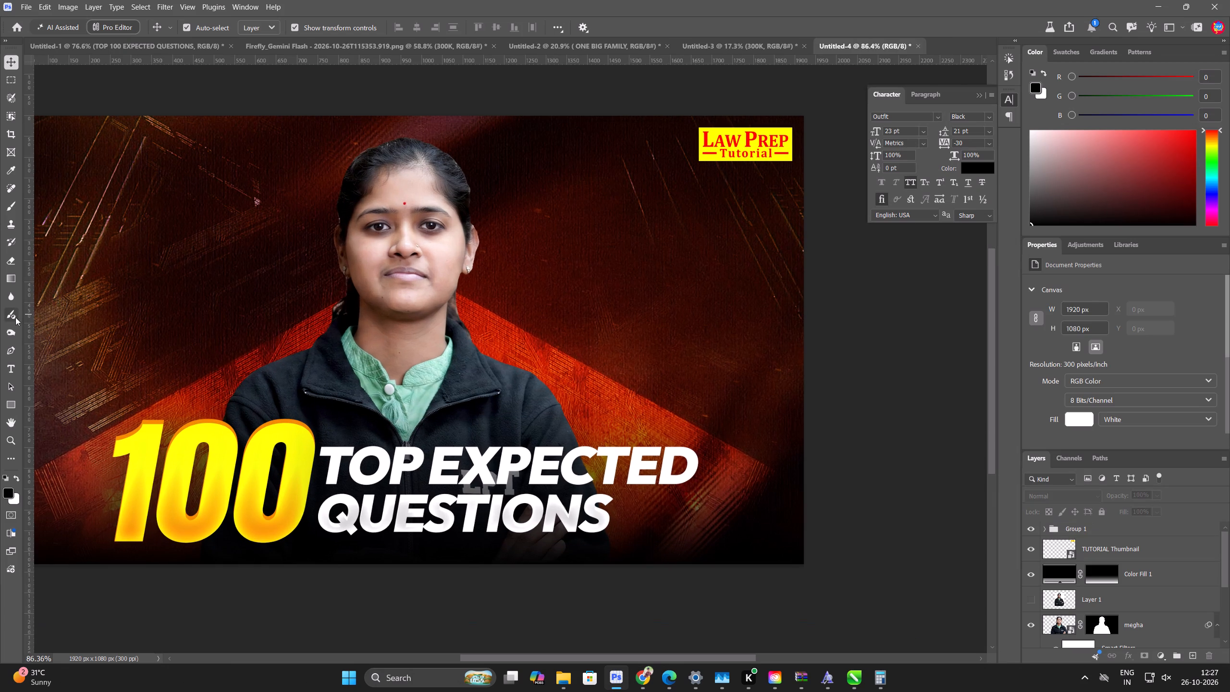
left_click(13, 372)
left_click(83, 247)
key("ctrl+v")
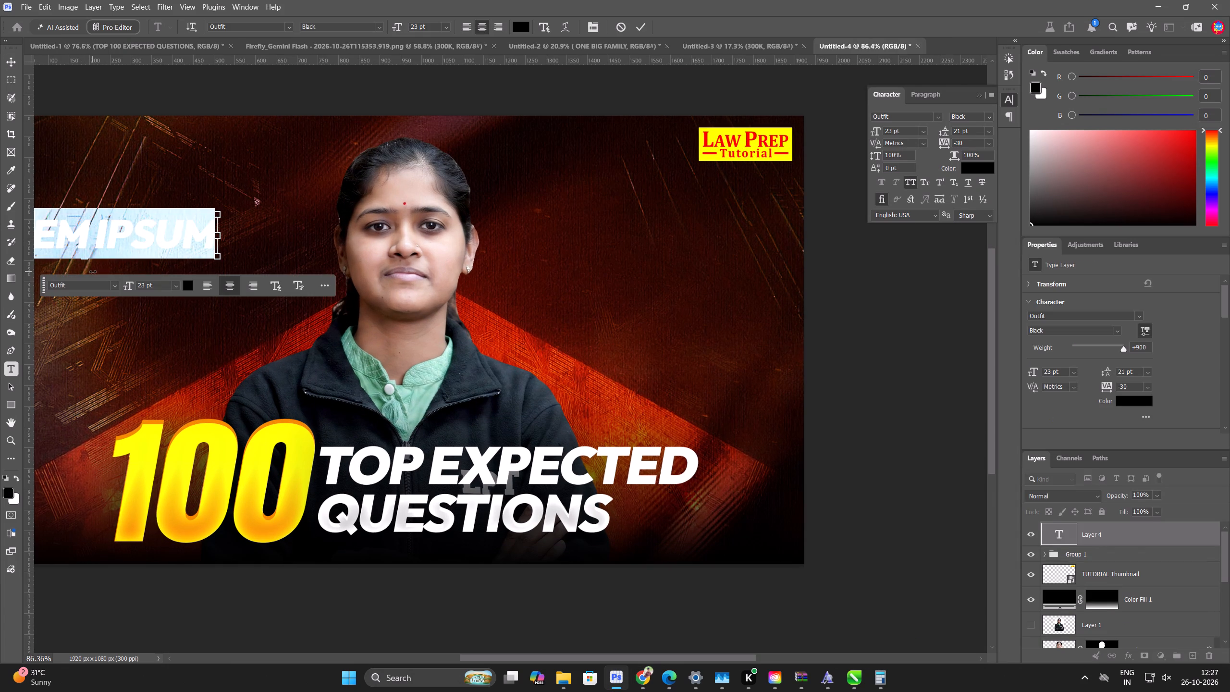
key("ctrl+a")
left_click(65, 226)
key("BackSpace")
key("Return")
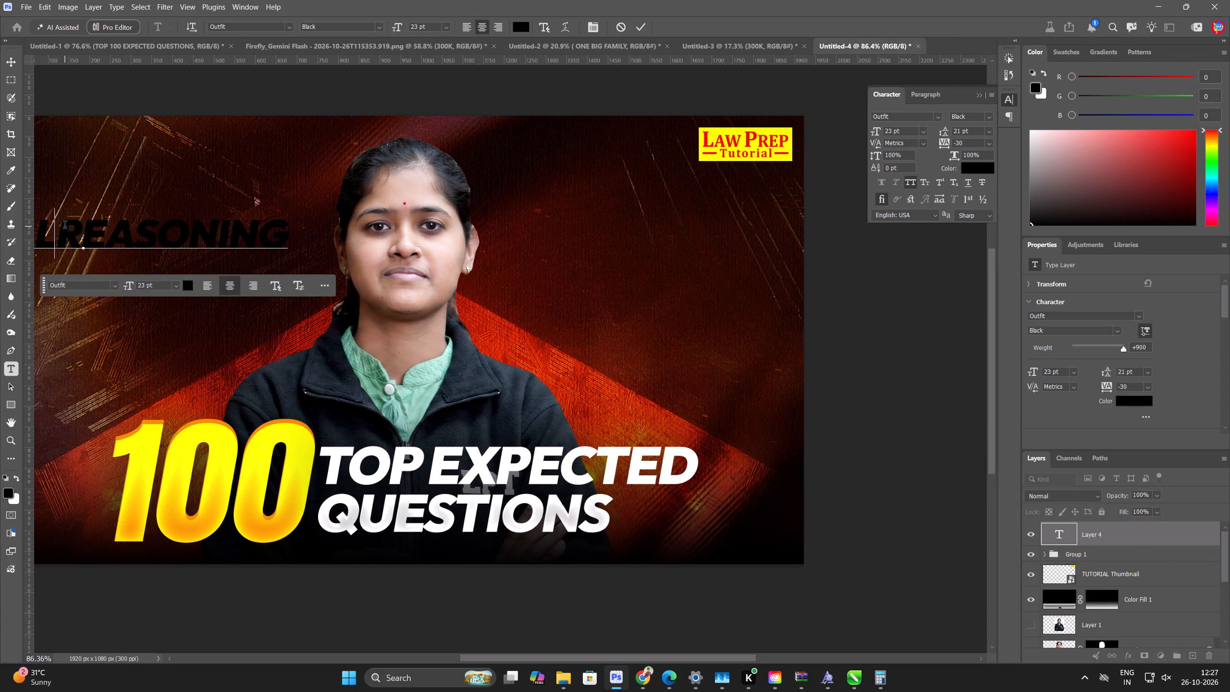
Change the colour of the whole CRITICAL REASONING text to white (FFFFFF).
key("ctrl+a")
left_click(185, 287)
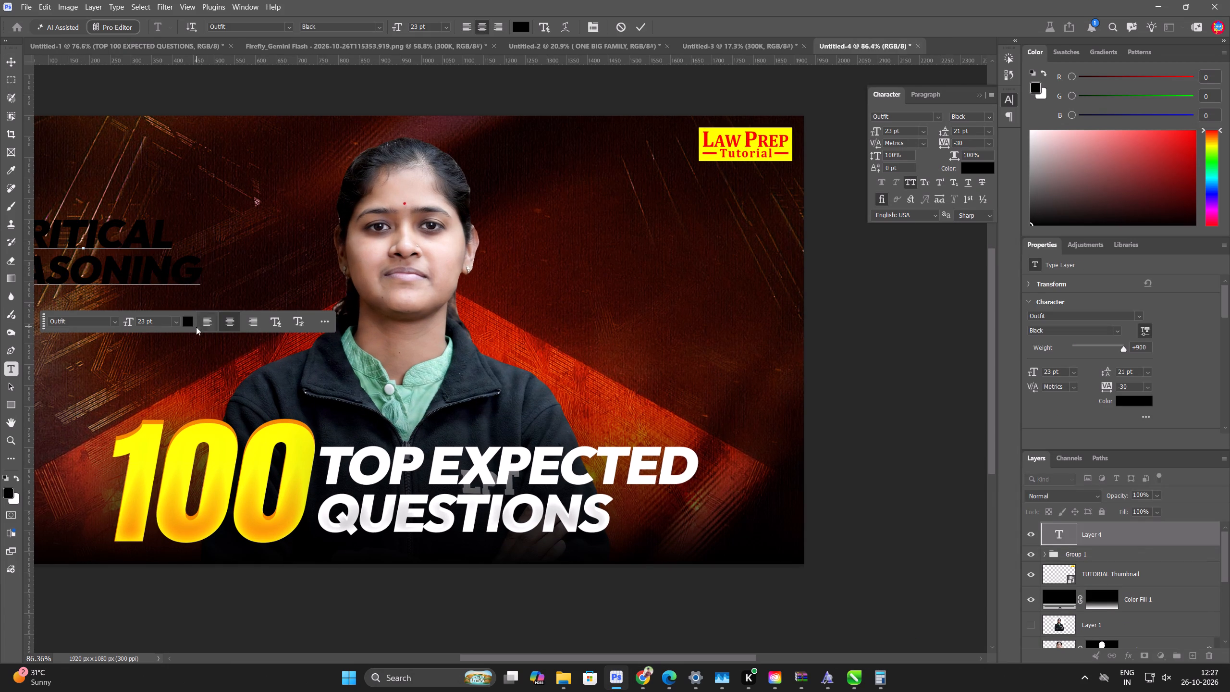
key("ctrl+a")
left_click(190, 324)
left_click_drag(500, 329, 351, 197)
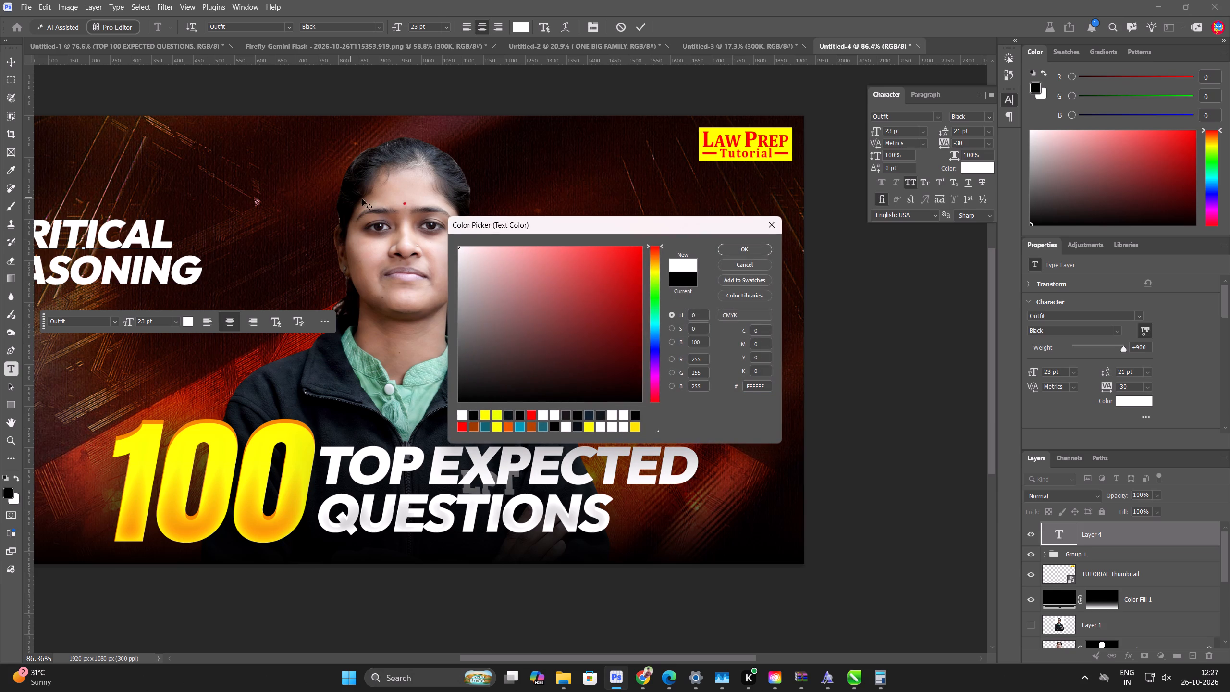
left_click(755, 252)
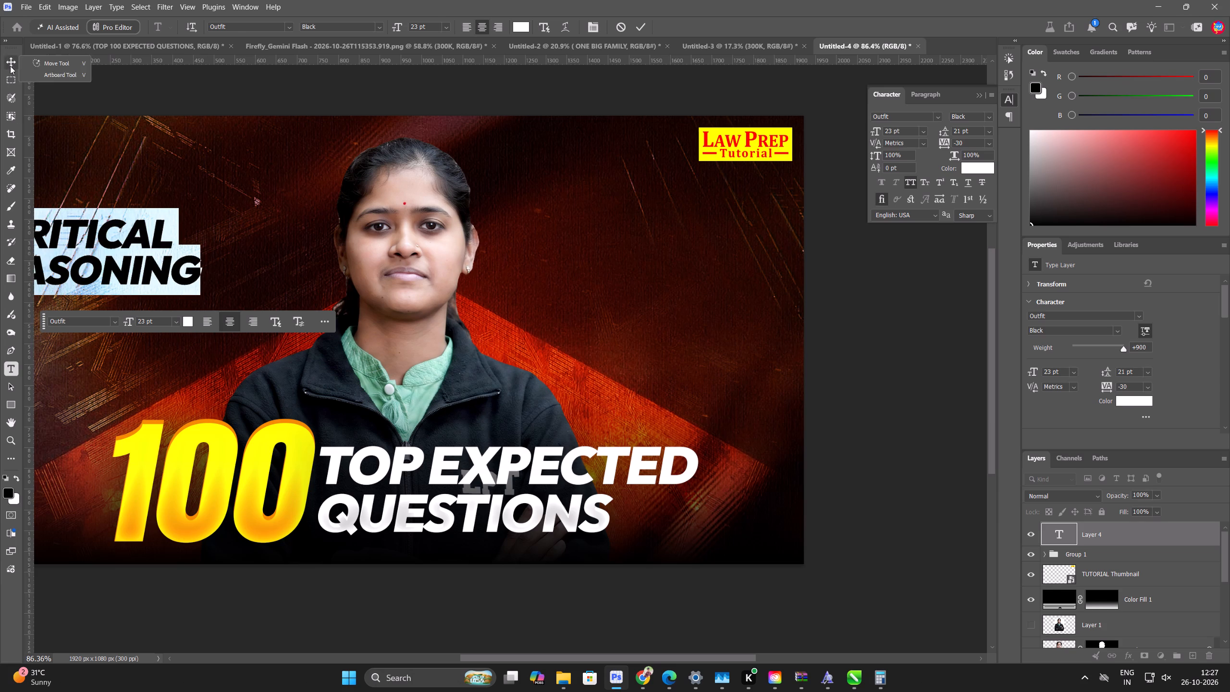
Move the CRITICAL REASONING text fully onto the canvas, left of the presenter and above the 100.
left_click(10, 66)
left_click_drag(146, 269, 233, 324)
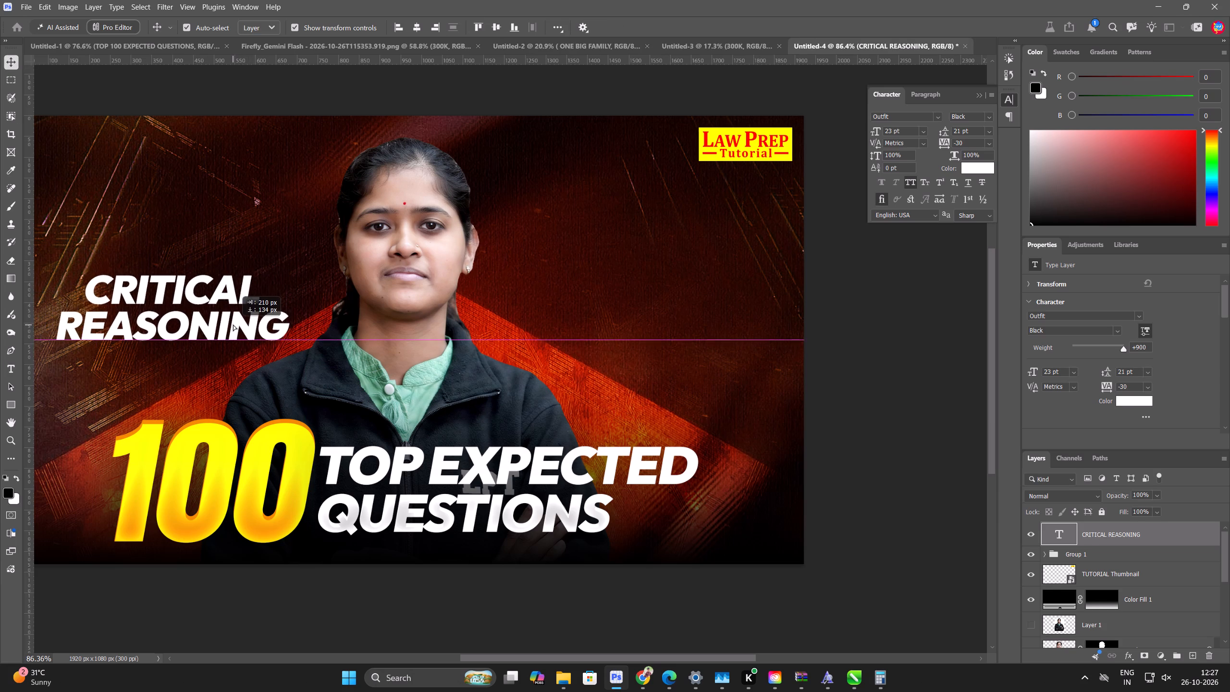
left_click_drag(233, 324, 230, 314)
Duplicate the CRITICAL REASONING text across to the empty area on the other side of the presenter.
left_click_drag(206, 314, 689, 307, "alt")
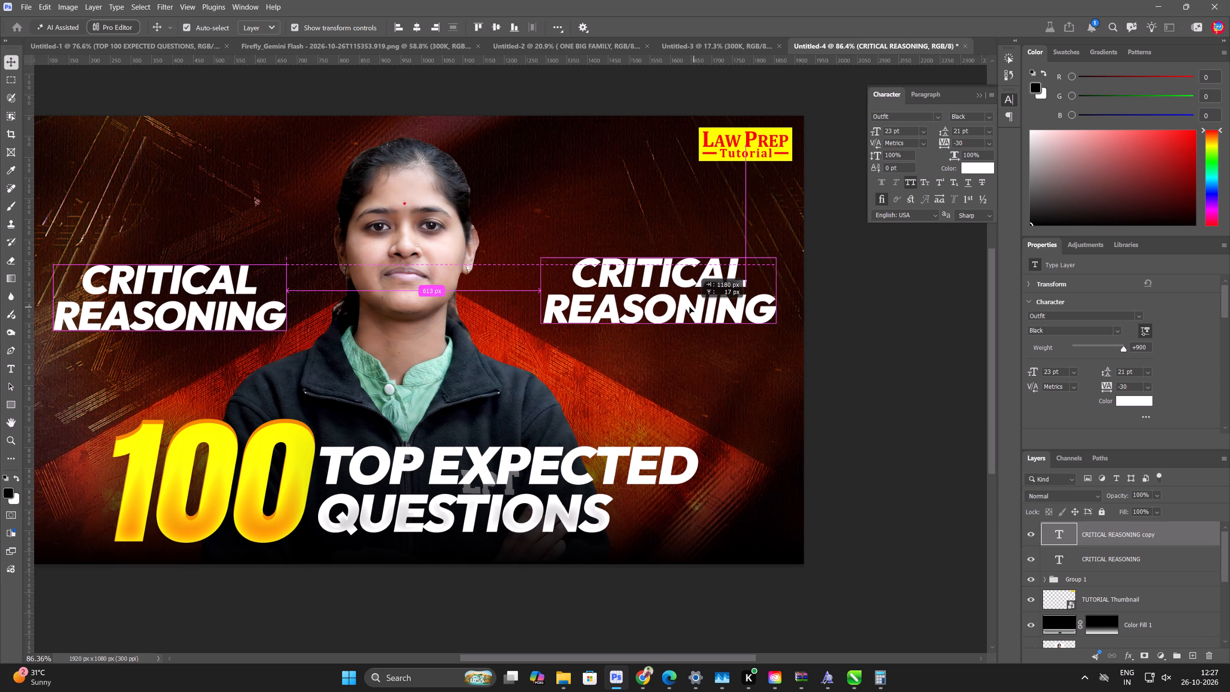
left_click_drag(689, 307, 683, 307, "alt")
Replace the duplicated text with SESSION 01, copied from the row 449 topic in the LPT Design Sheet in Chrome.
double_click(683, 307)
key("alt+Tab")
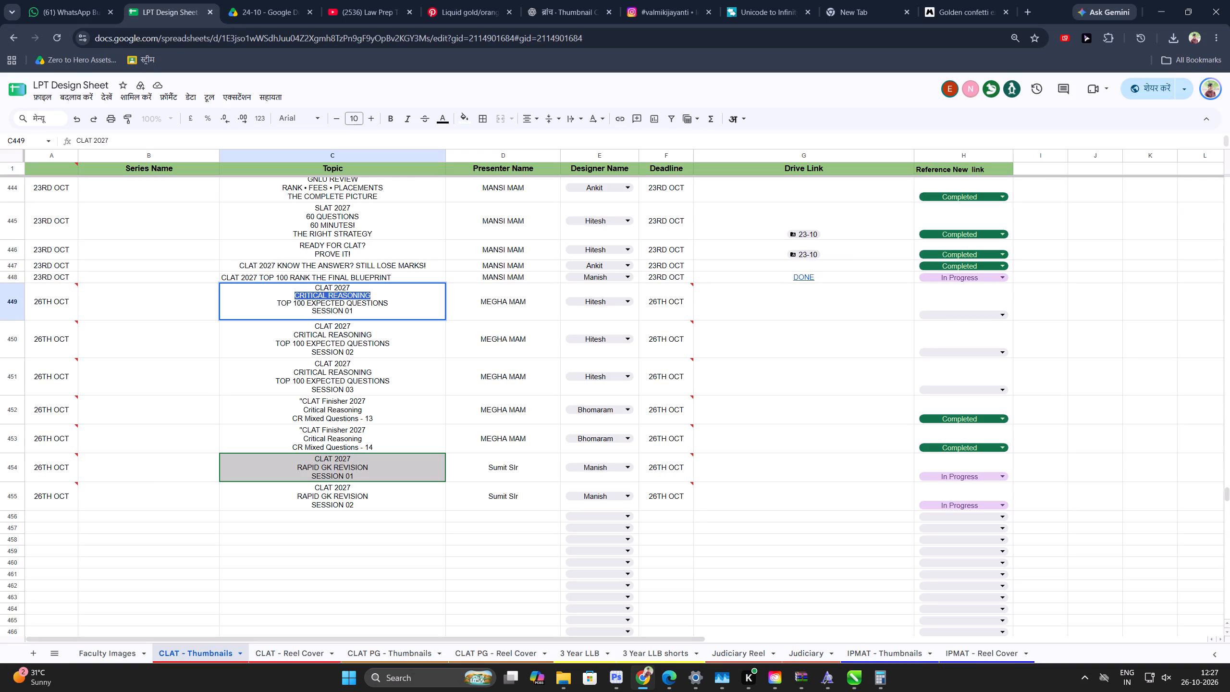
left_click_drag(377, 308, 278, 309)
key("ctrl+c")
key("alt+Tab")
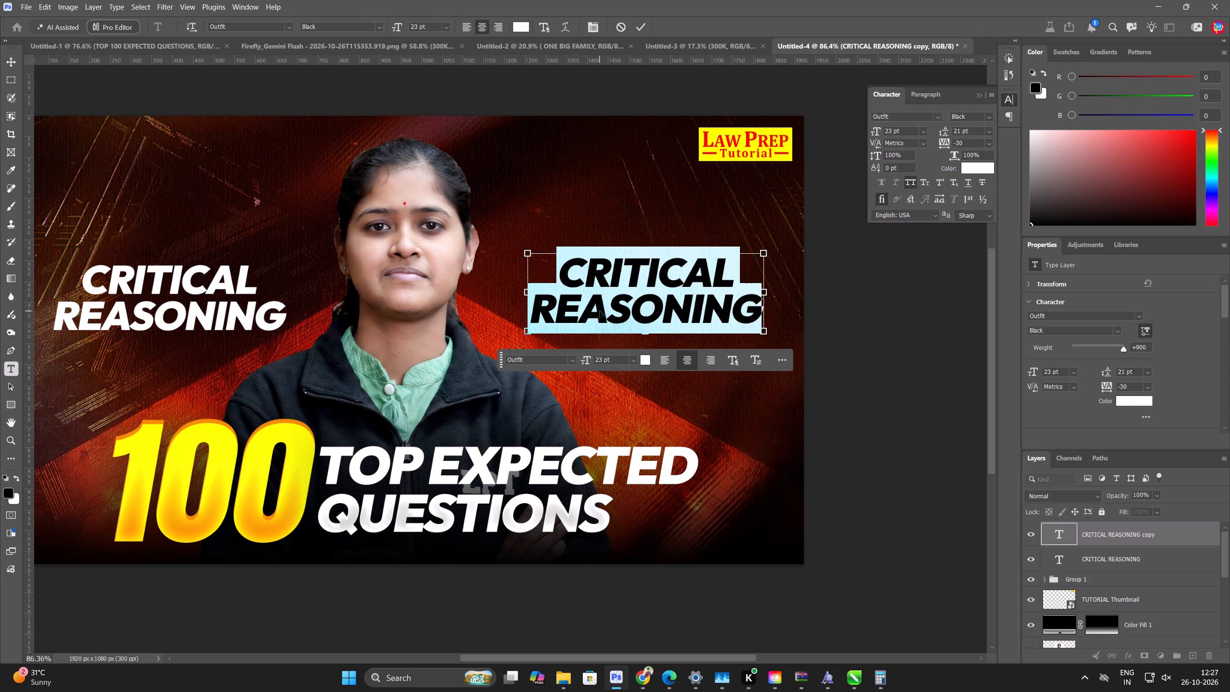
key("ctrl+v")
Move the SESSION 01 text slightly down, roughly level with the CRITICAL REASONING text across the presenter.
left_click_drag(11, 57, 22, 62)
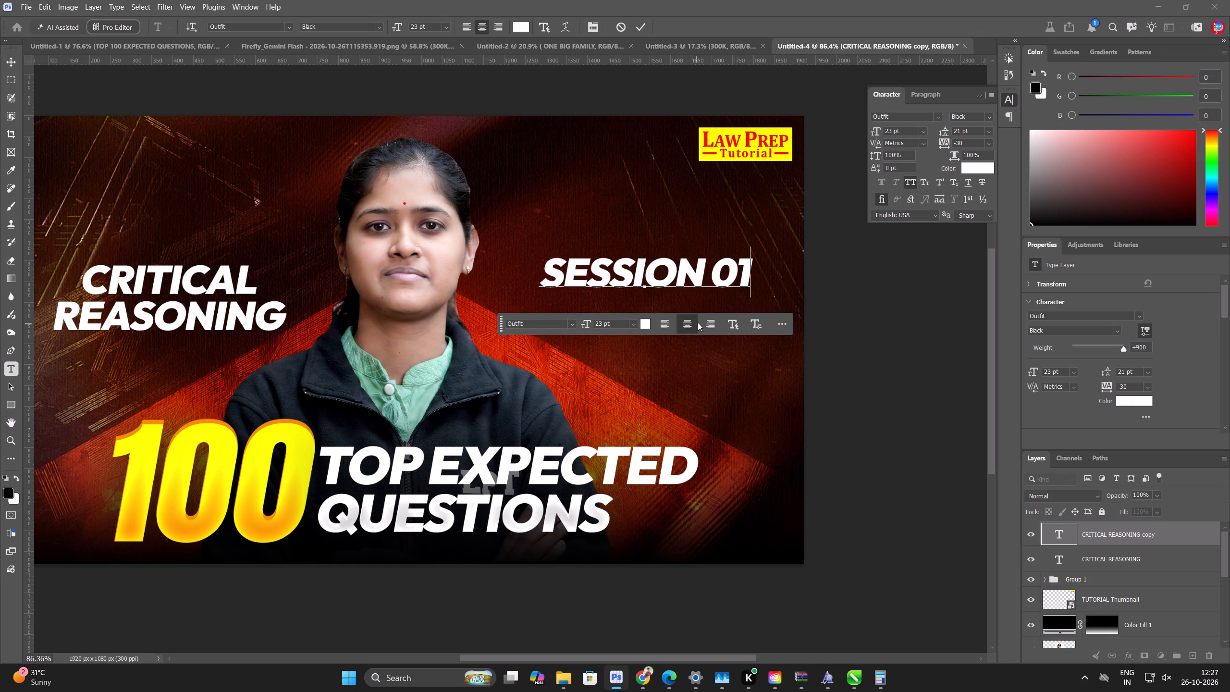
left_click(11, 64)
left_click_drag(705, 278, 720, 308)
Switch to the LPT Design Sheet in Chrome, copy CLAT 2027 from the row 449 topic, and return to Photoshop.
key("alt+Tab")
left_click_drag(309, 286, 363, 284)
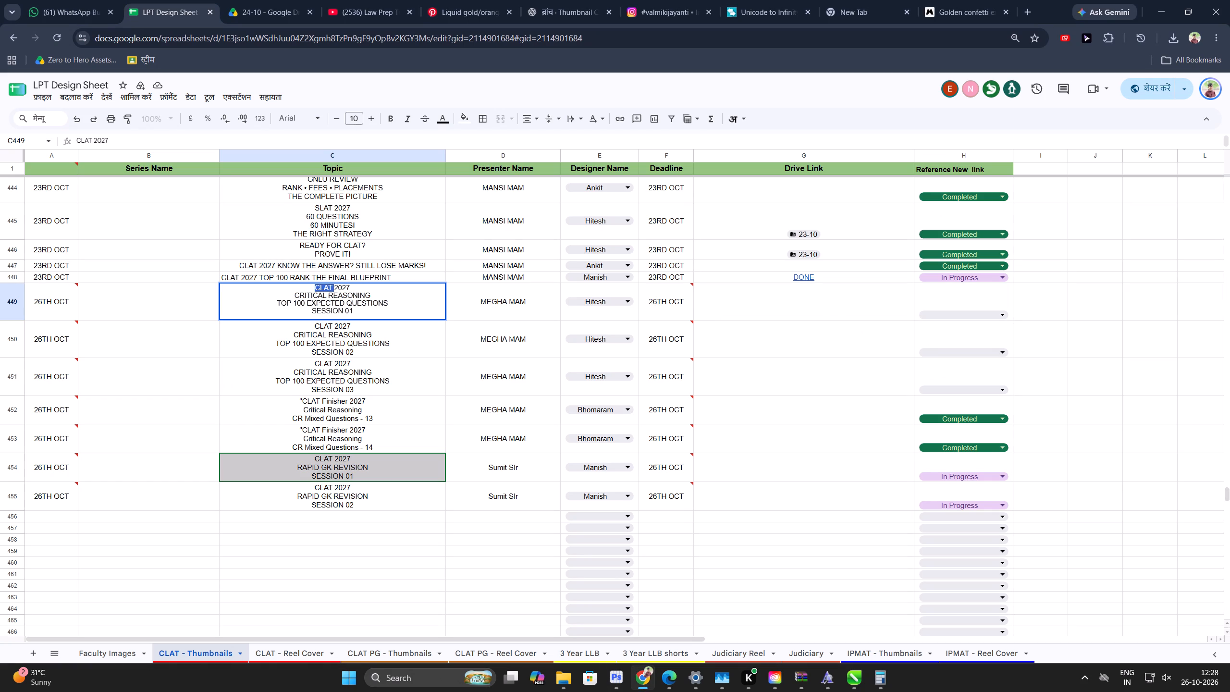
left_click_drag(363, 284, 368, 284)
key("ctrl+c")
key("alt+Tab")
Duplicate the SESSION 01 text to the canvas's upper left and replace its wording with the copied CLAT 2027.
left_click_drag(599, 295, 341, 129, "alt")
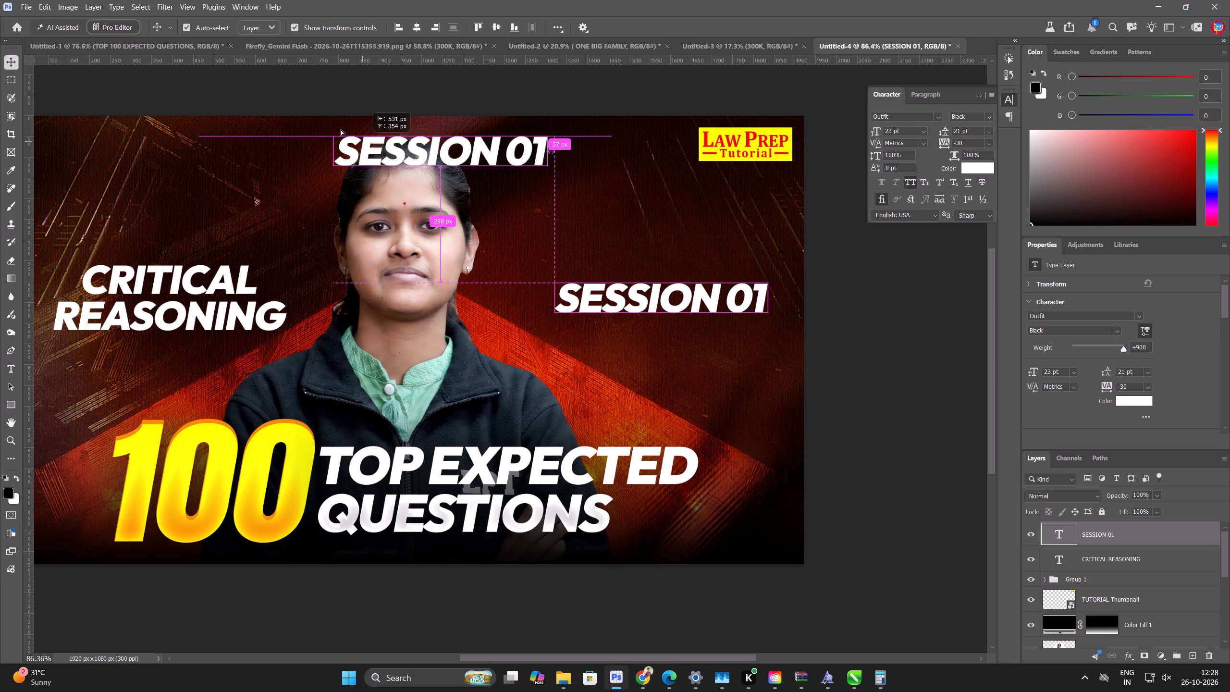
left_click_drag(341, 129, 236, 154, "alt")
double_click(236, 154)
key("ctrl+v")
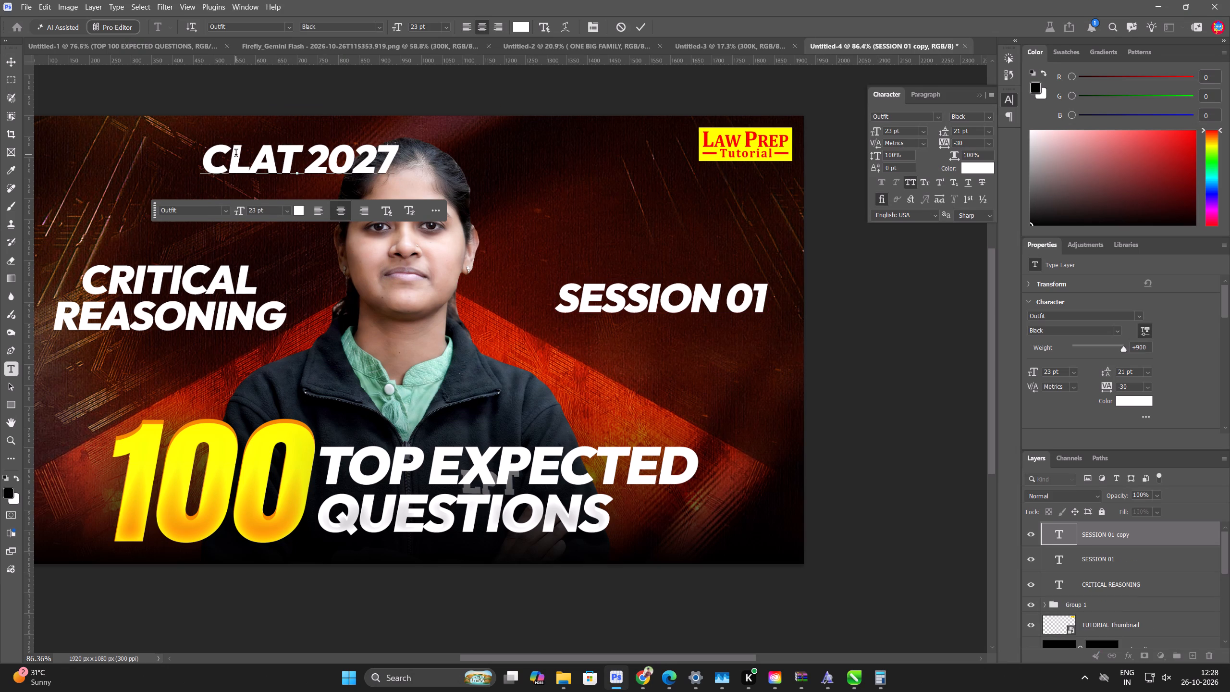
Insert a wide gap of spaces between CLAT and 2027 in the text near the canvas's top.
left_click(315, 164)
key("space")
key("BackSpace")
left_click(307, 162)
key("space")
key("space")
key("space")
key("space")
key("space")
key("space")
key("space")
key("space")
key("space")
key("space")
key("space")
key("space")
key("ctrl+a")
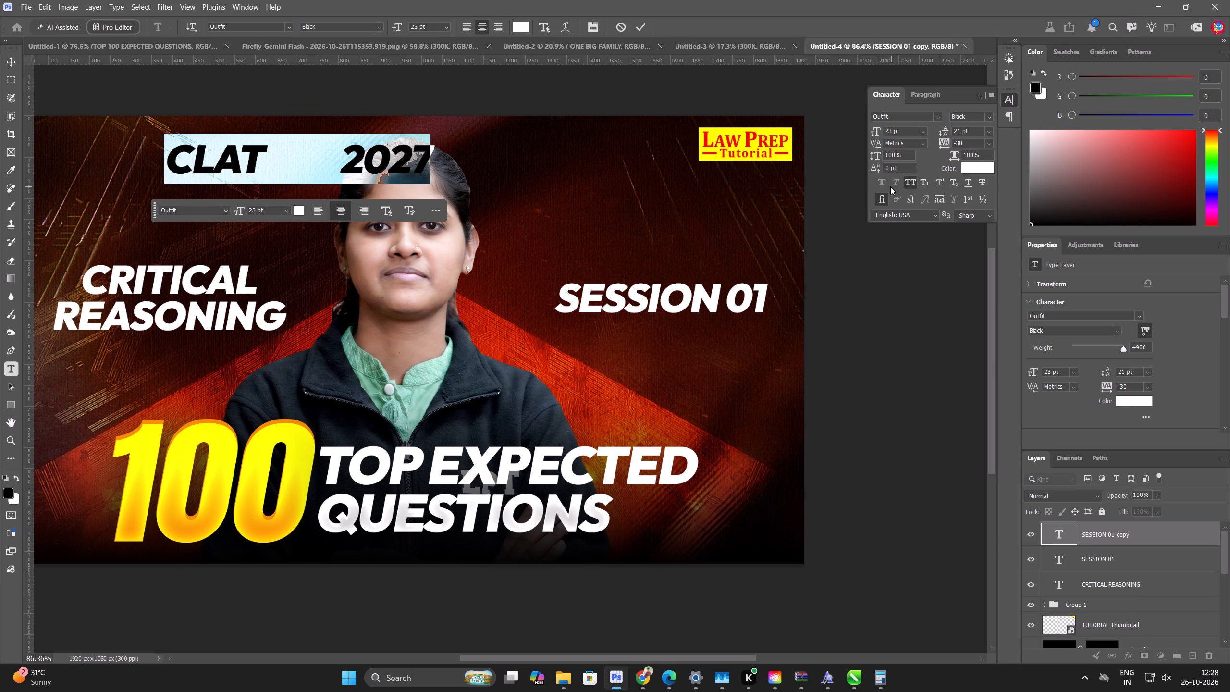
Look through the character and type options for the selected CLAT 2027 text.
left_click(595, 27)
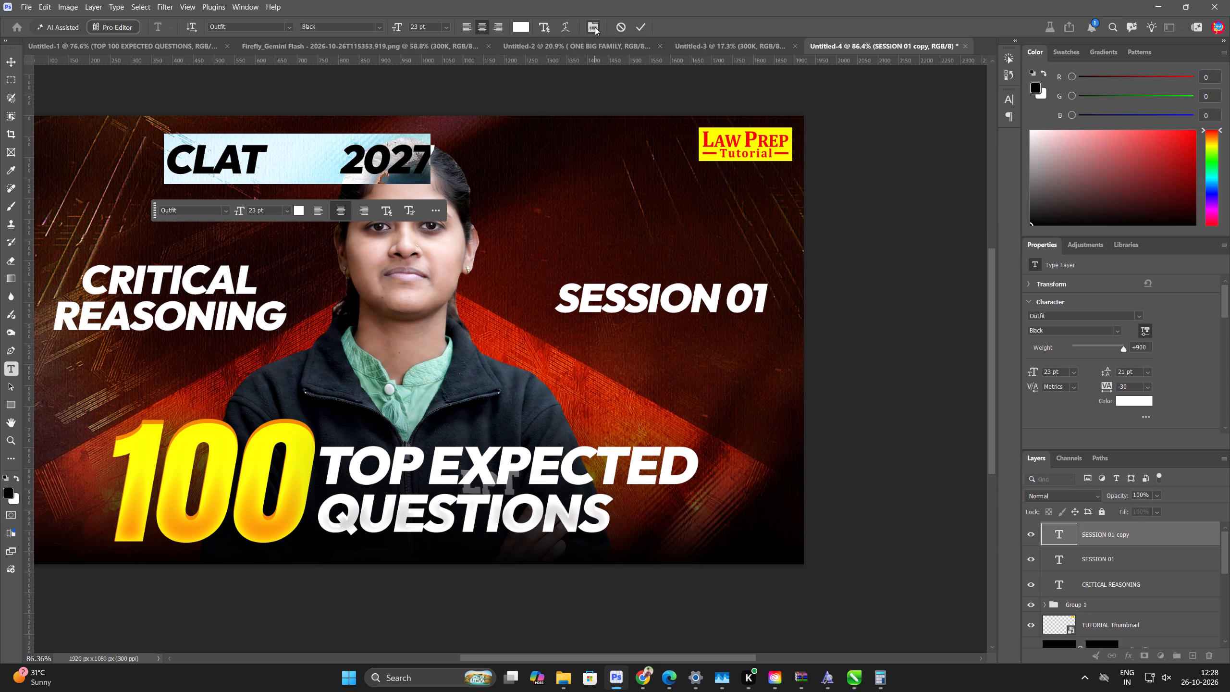
left_click(595, 27)
left_click(911, 182)
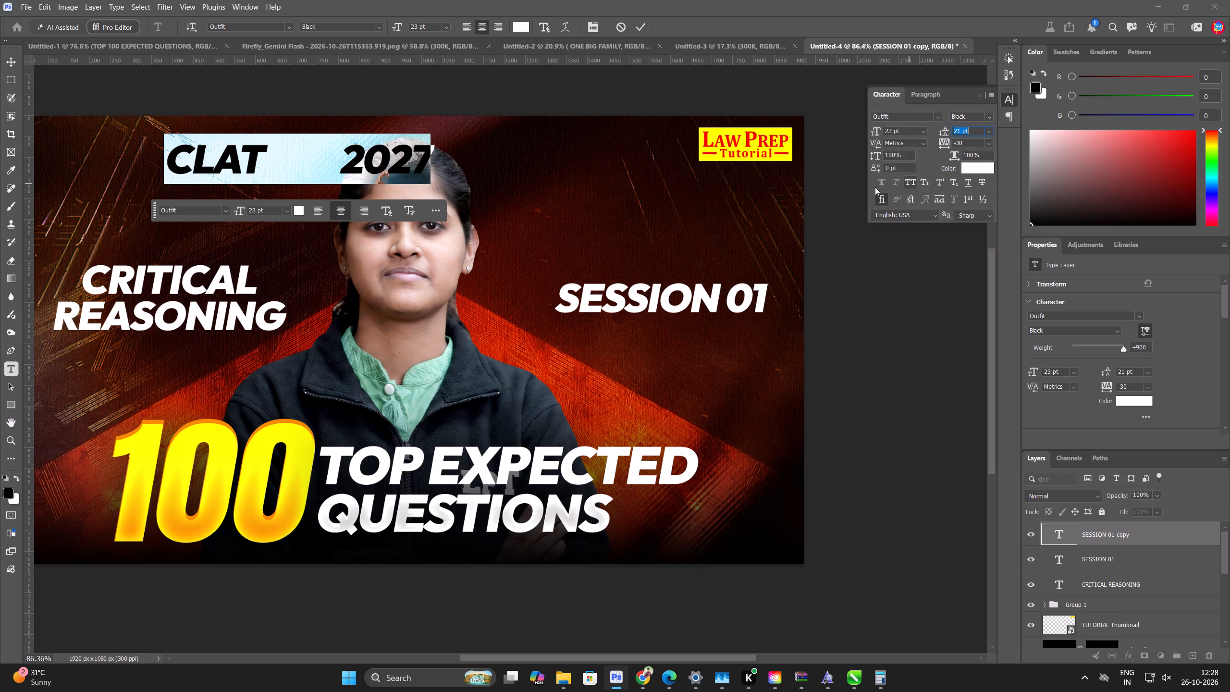
left_click(310, 145)
scroll(388, 142, "up", 3)
key("ctrl+a")
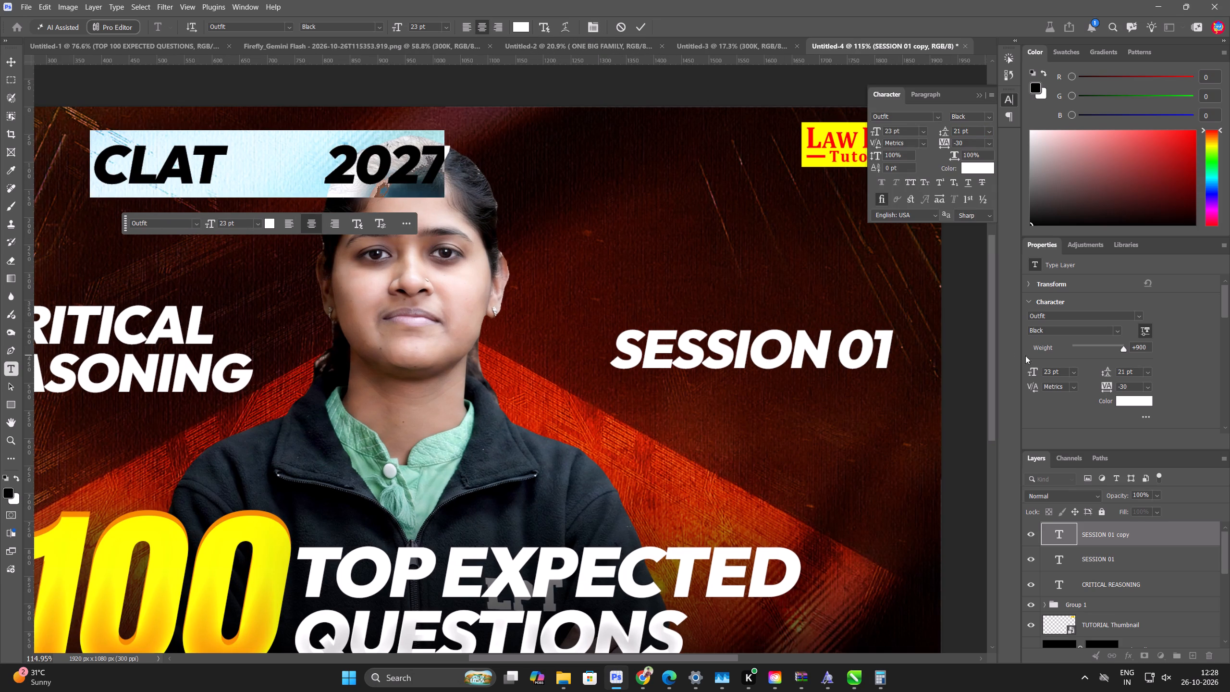
scroll(1158, 373, "down", 8)
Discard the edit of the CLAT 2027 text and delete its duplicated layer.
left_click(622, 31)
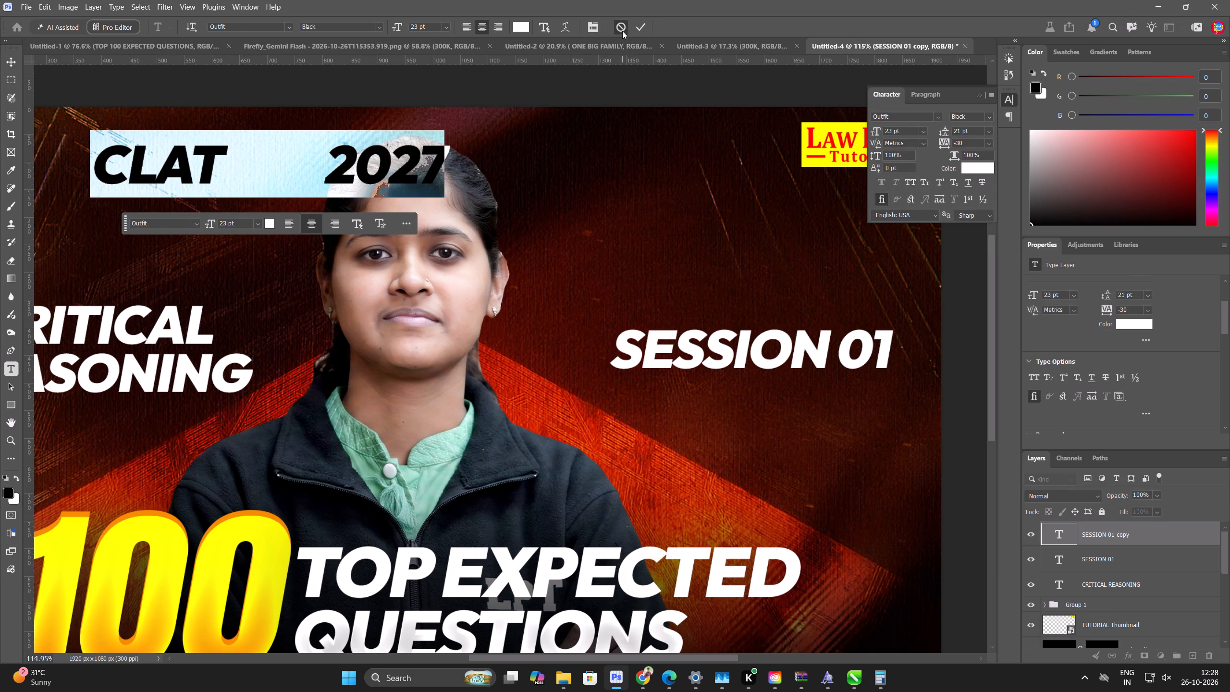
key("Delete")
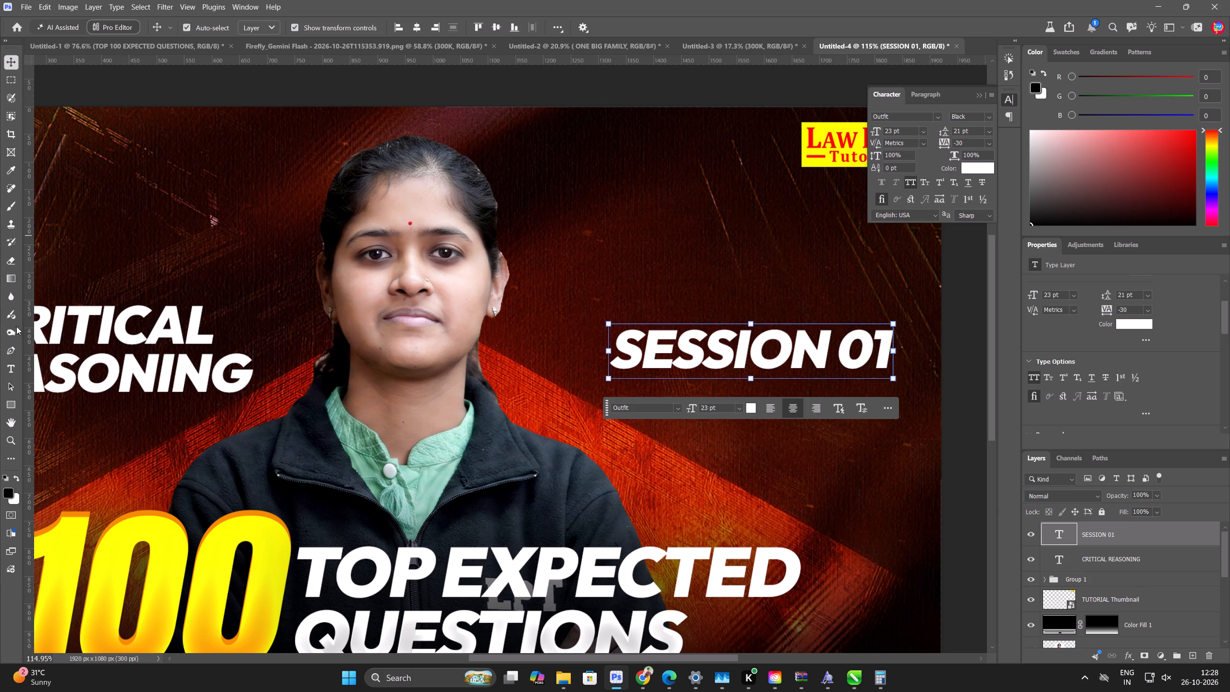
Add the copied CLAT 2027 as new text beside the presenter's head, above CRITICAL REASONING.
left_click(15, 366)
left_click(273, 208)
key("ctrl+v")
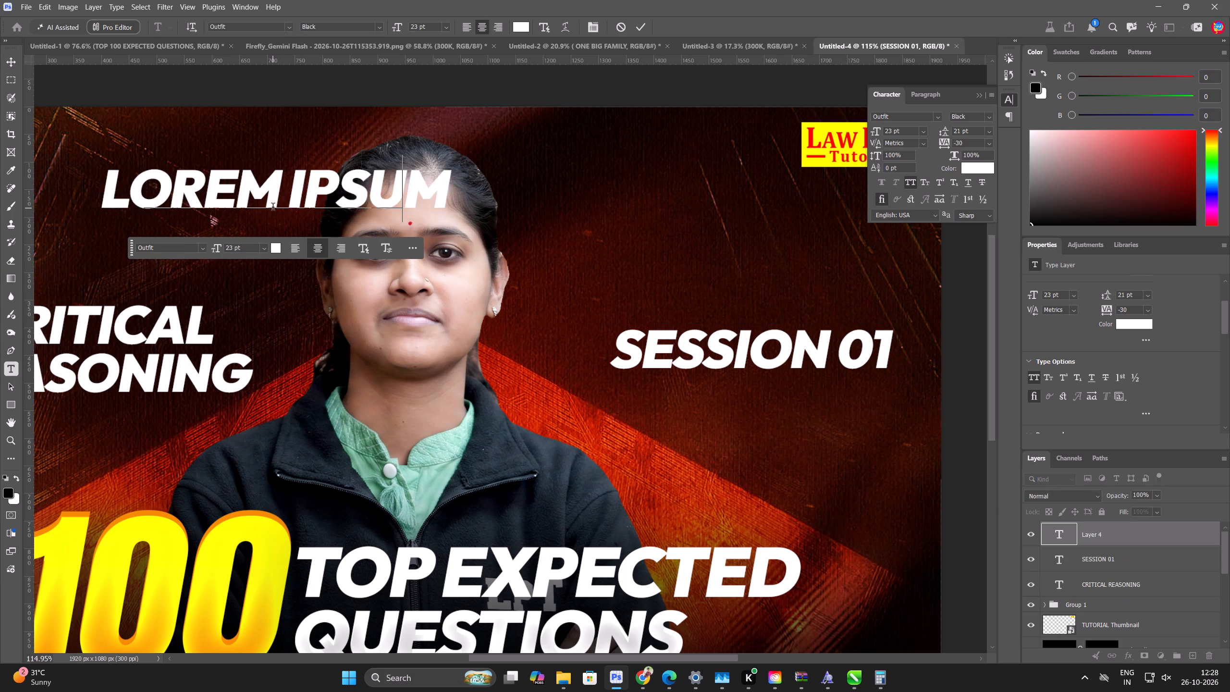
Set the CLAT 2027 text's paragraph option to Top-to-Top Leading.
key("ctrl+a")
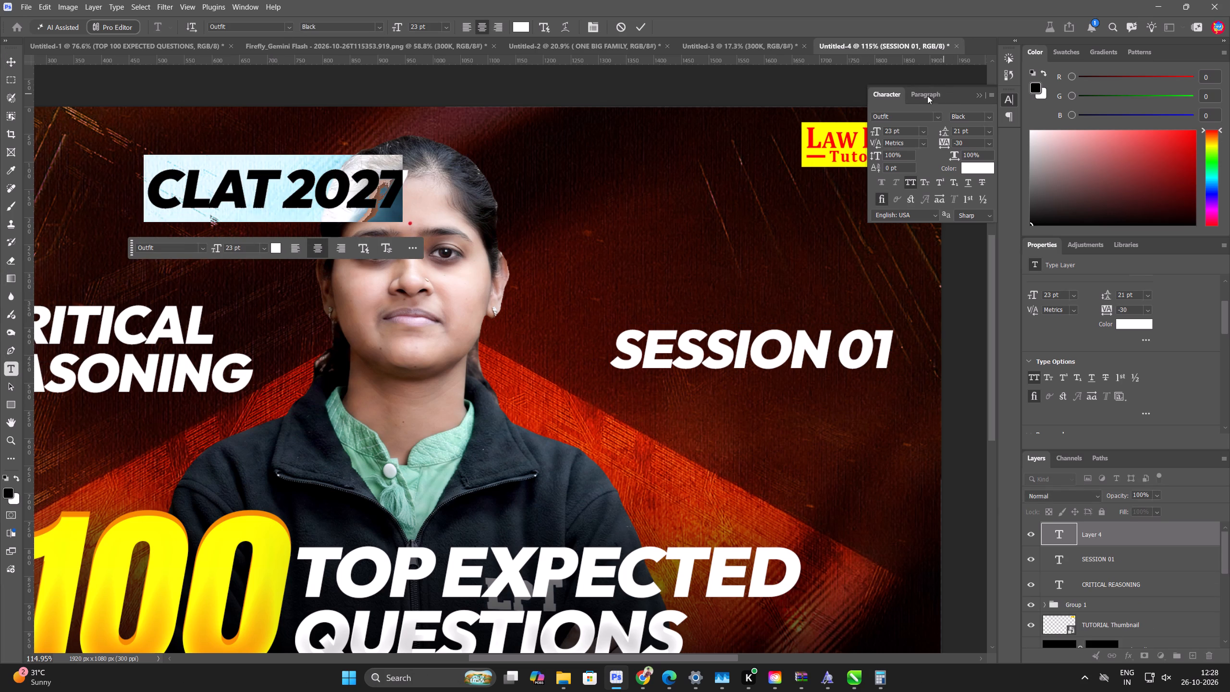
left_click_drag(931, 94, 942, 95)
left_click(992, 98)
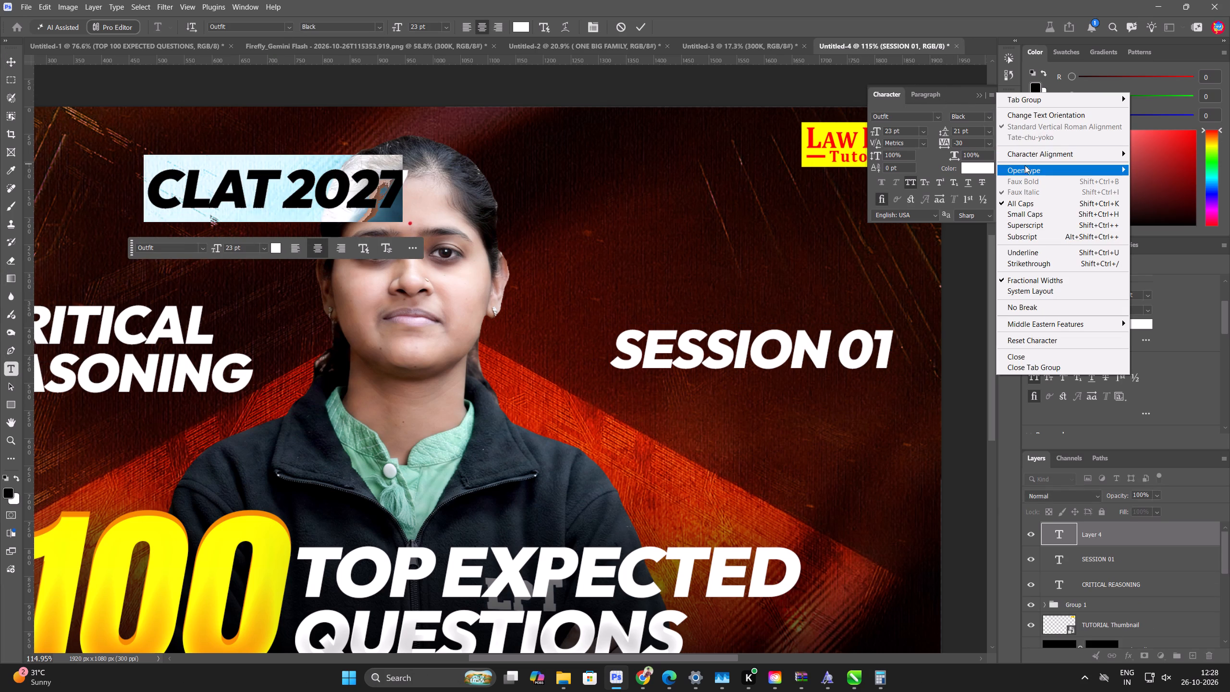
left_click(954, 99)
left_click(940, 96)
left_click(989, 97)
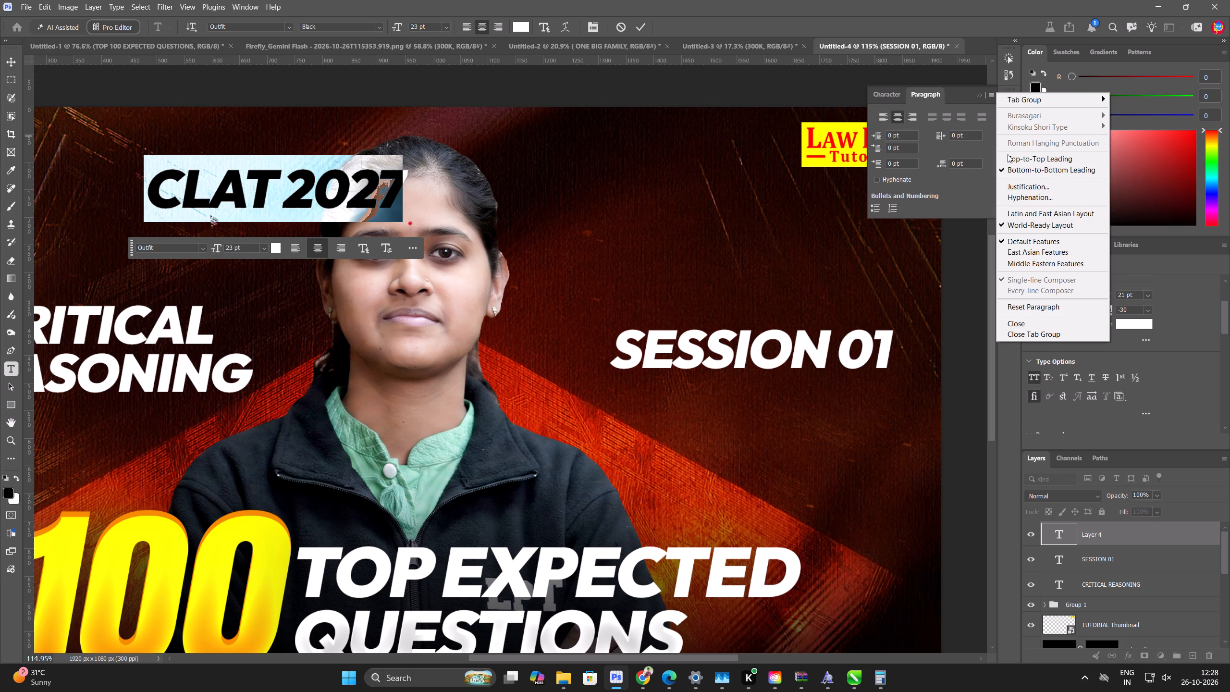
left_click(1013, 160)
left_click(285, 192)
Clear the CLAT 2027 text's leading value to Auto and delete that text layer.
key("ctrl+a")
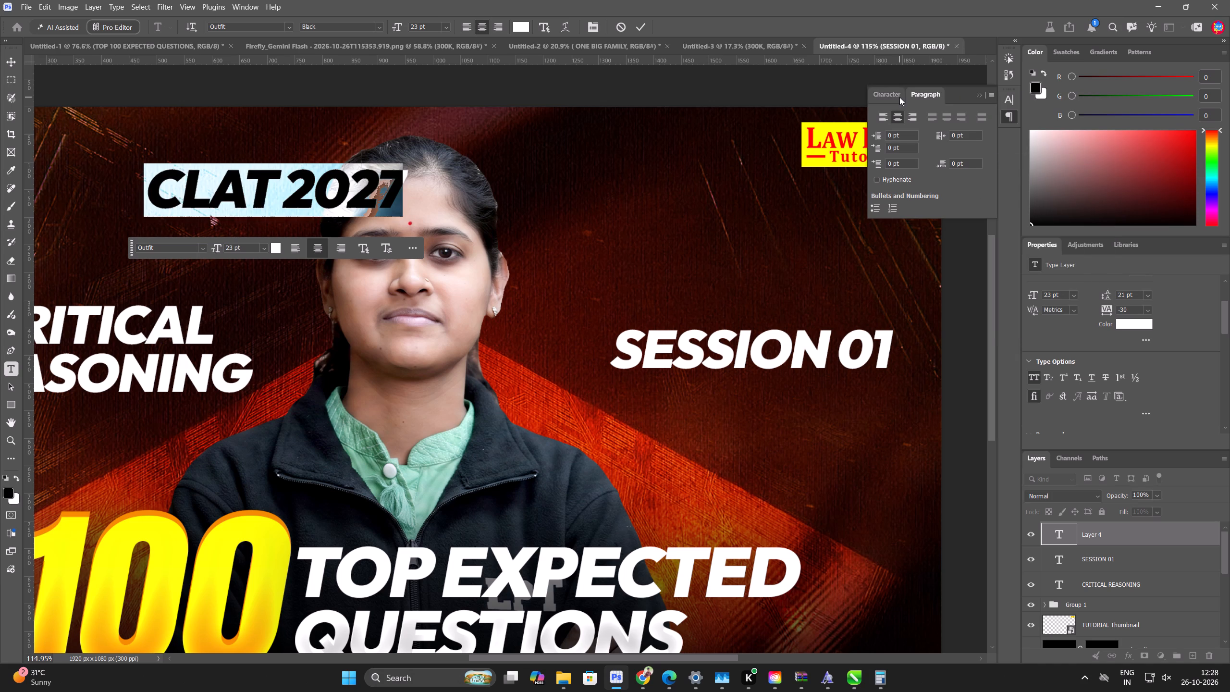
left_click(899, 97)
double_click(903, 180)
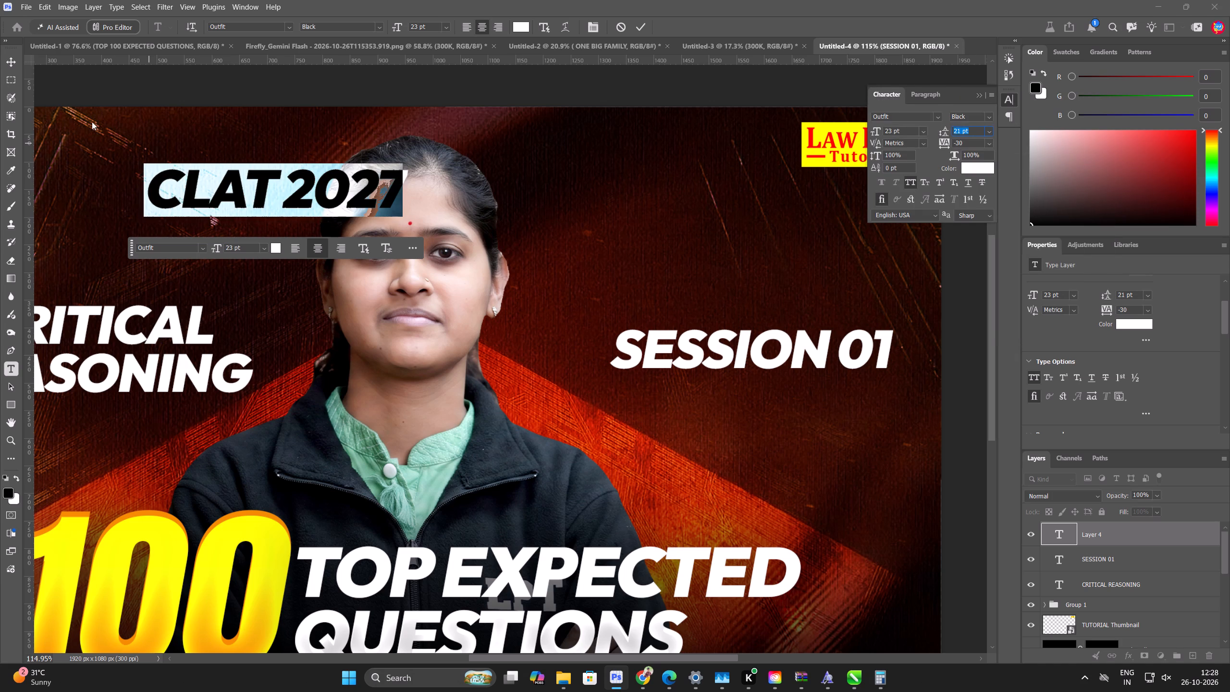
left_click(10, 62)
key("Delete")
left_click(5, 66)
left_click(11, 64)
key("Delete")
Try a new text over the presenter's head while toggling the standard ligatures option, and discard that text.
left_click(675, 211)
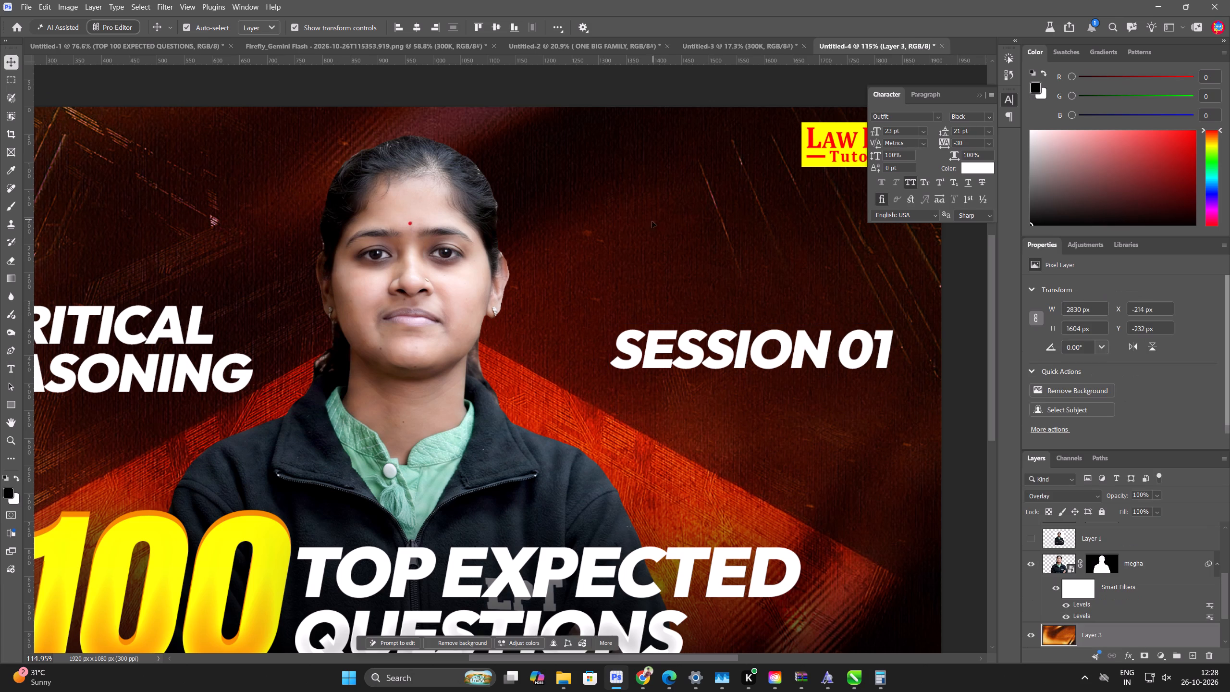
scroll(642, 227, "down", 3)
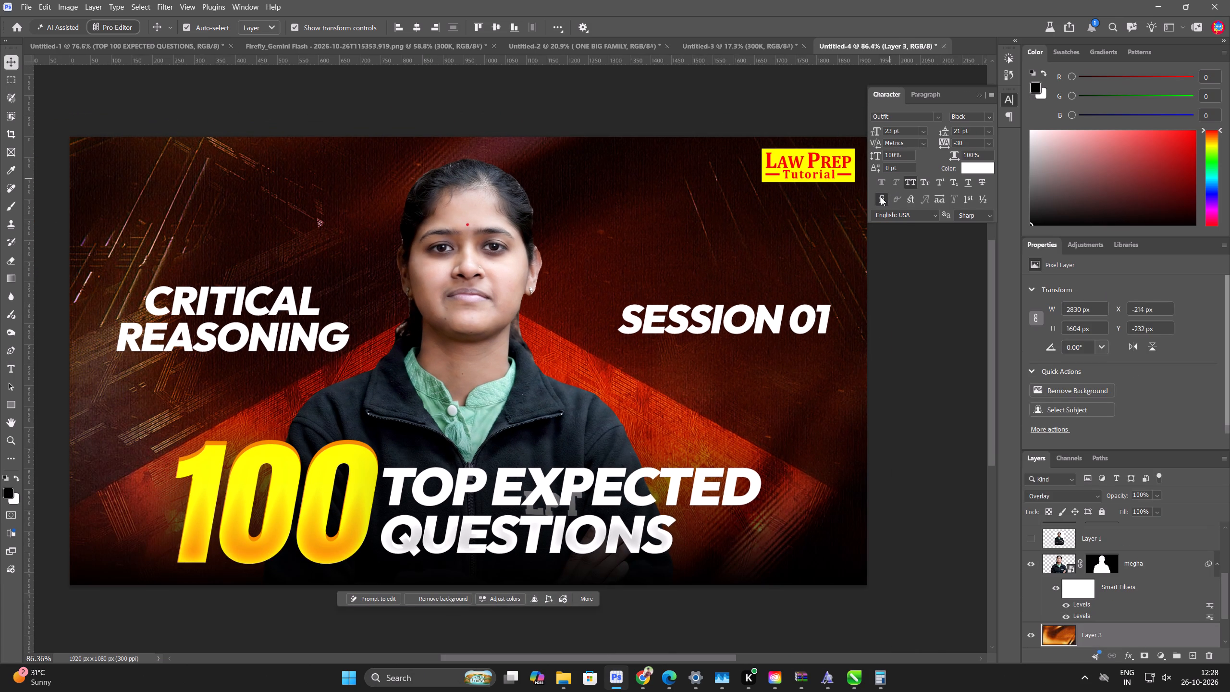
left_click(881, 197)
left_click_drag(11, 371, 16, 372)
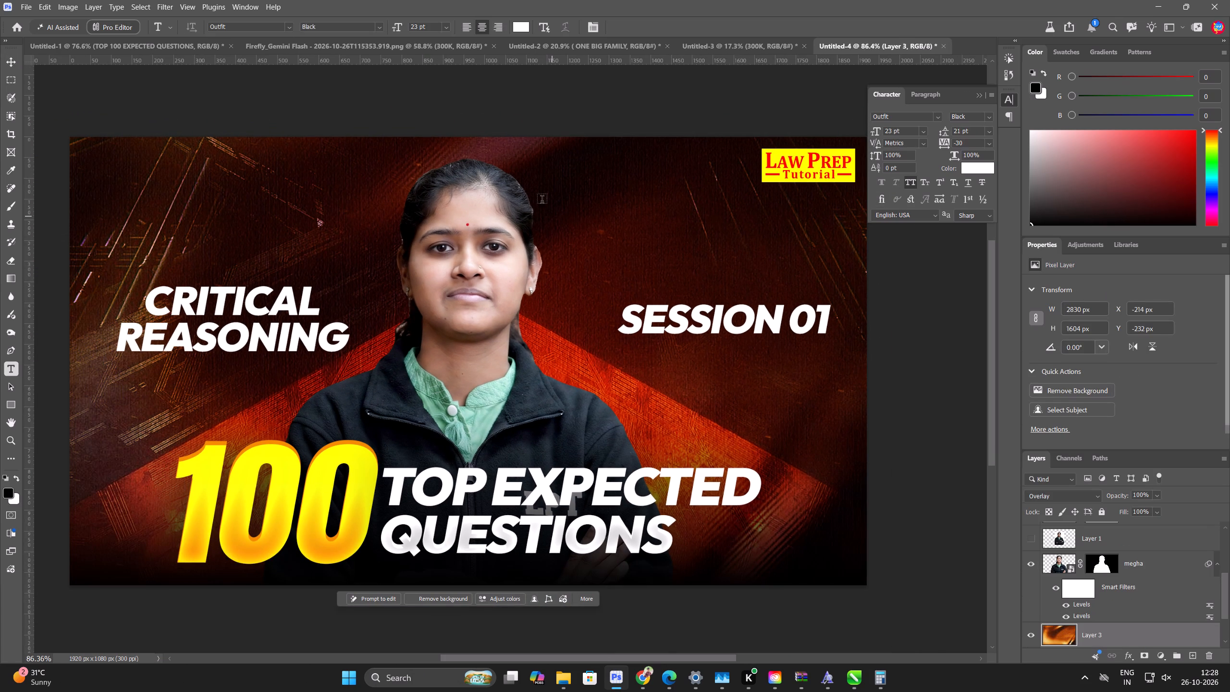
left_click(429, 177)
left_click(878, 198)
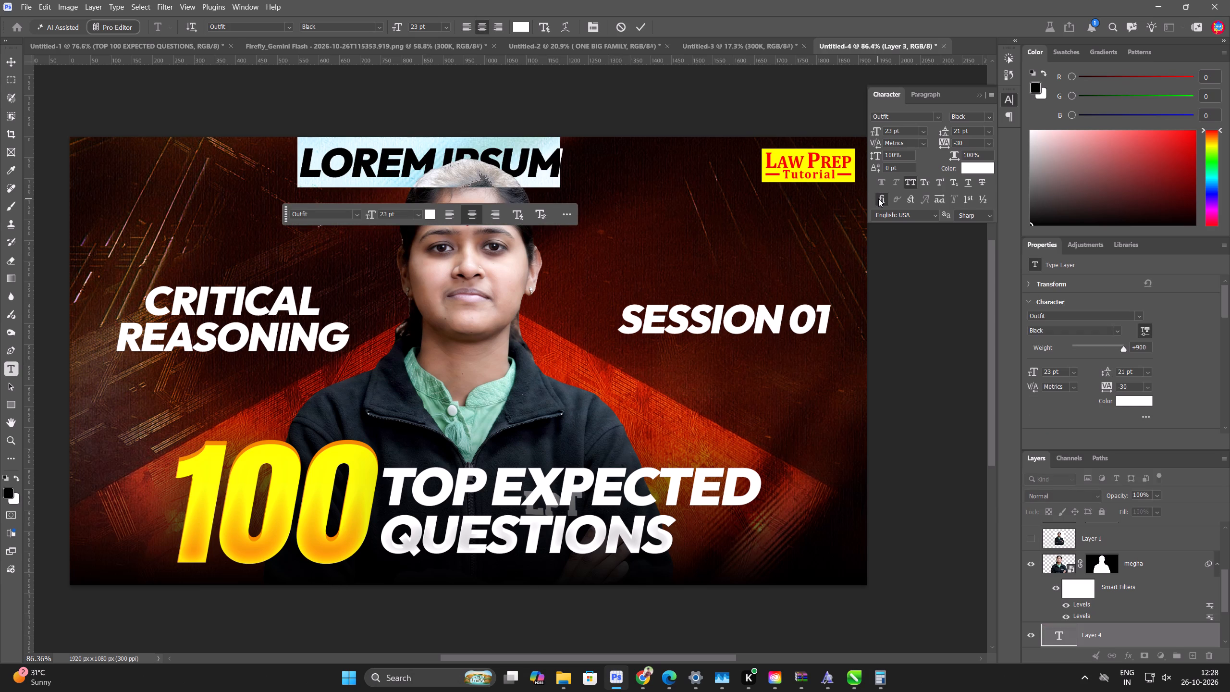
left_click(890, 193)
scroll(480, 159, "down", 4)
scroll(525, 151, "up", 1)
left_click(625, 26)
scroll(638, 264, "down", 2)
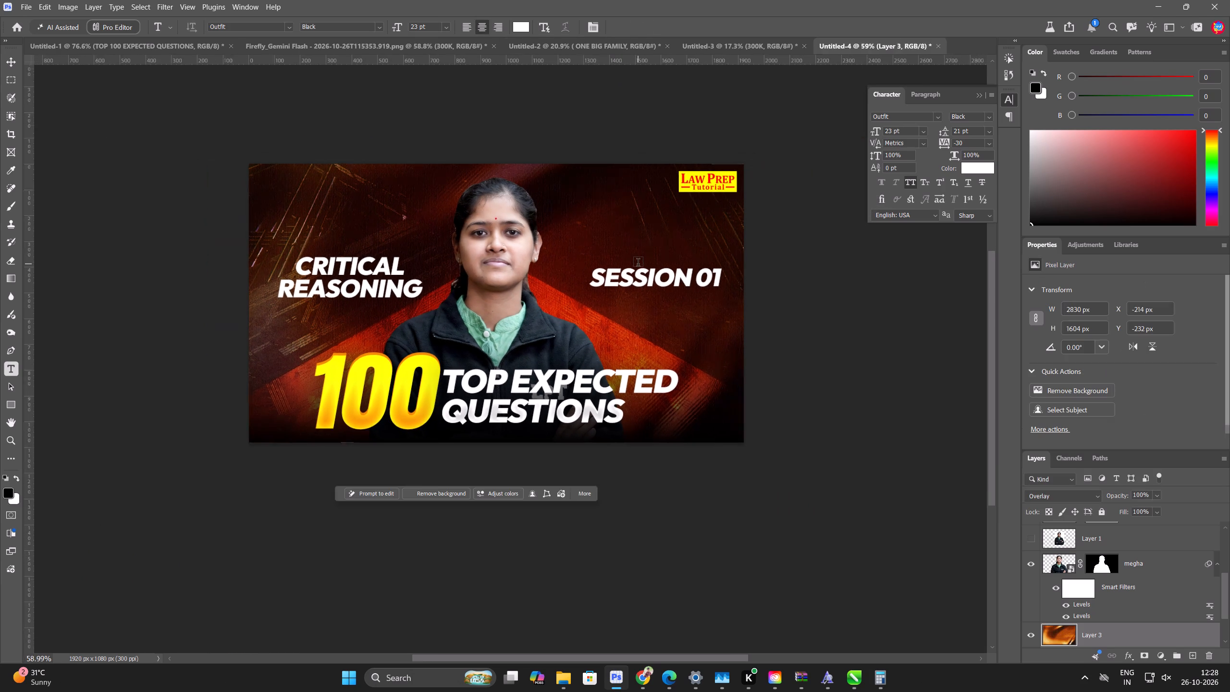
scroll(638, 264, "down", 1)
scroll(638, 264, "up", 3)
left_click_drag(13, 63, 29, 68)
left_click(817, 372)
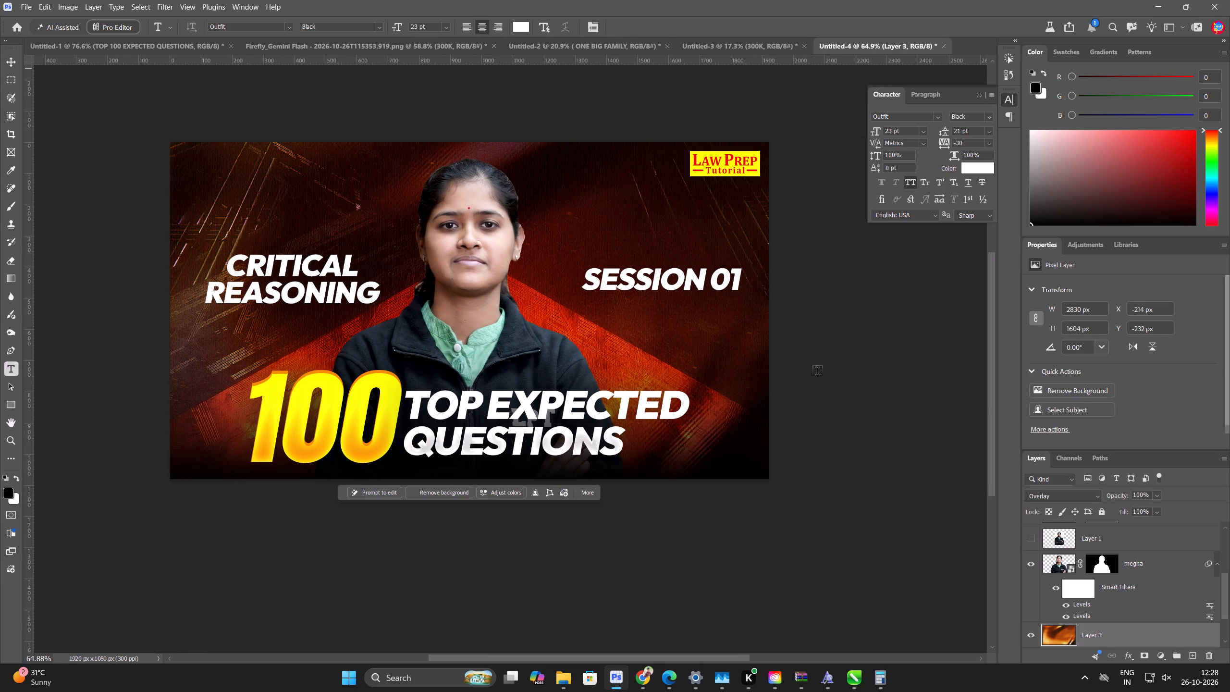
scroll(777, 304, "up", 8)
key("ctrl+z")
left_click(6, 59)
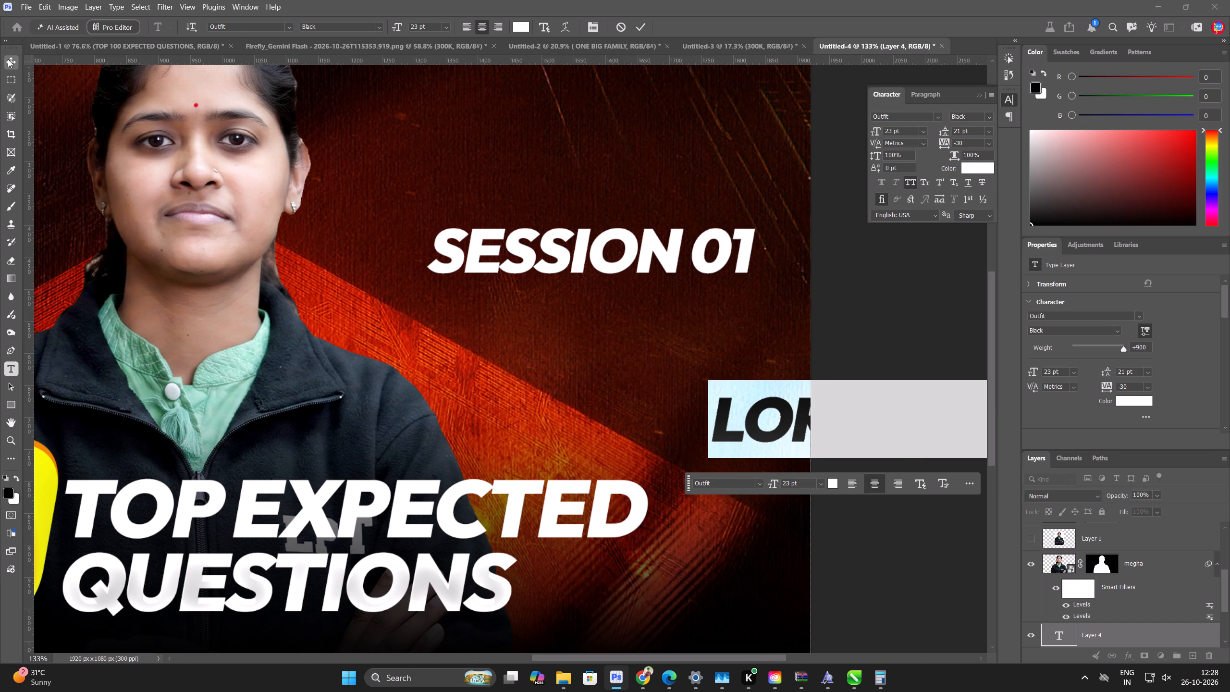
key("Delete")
Draw a red rectangle of about 560 × 91 px behind the SESSION 01 text, with a small margin around the letters.
scroll(625, 247, "up", 7)
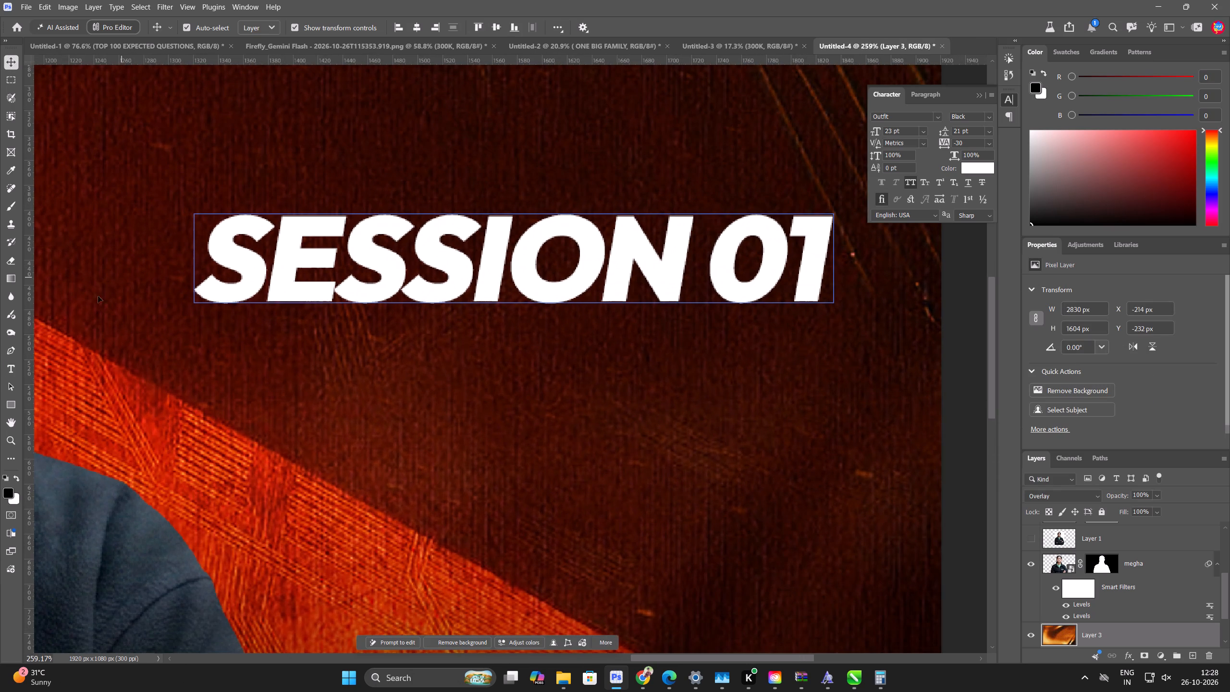
left_click_drag(48, 403, 60, 404)
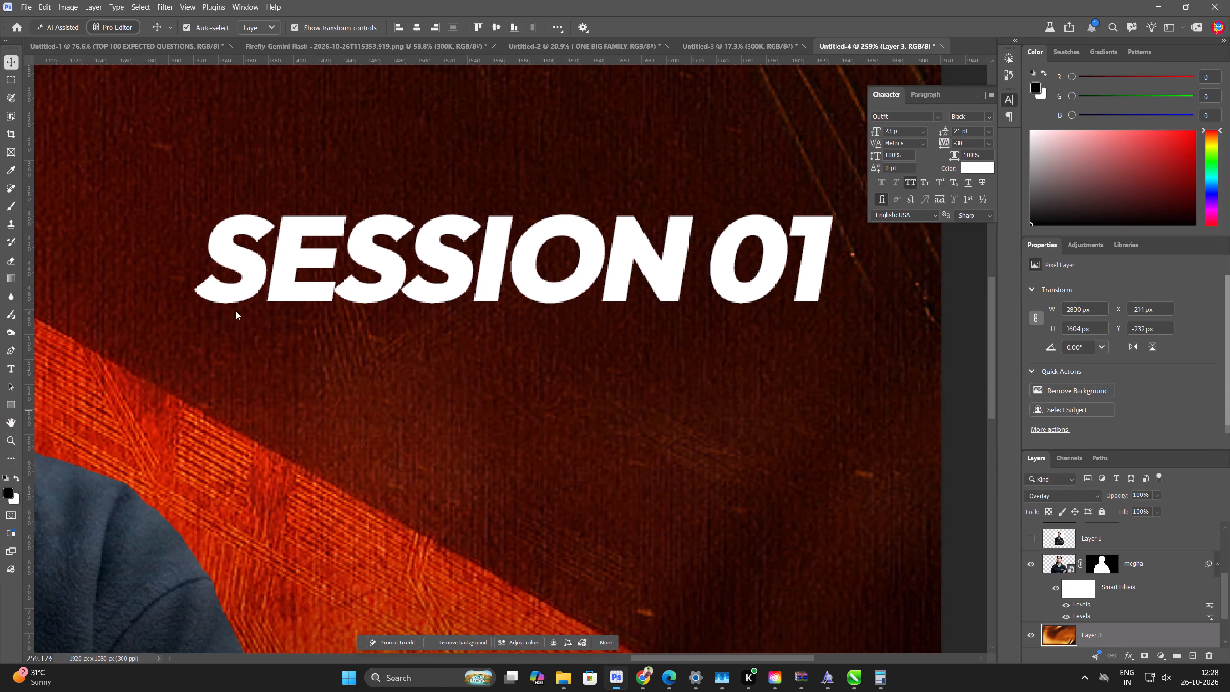
left_click_drag(167, 202, 863, 314)
left_click(248, 27)
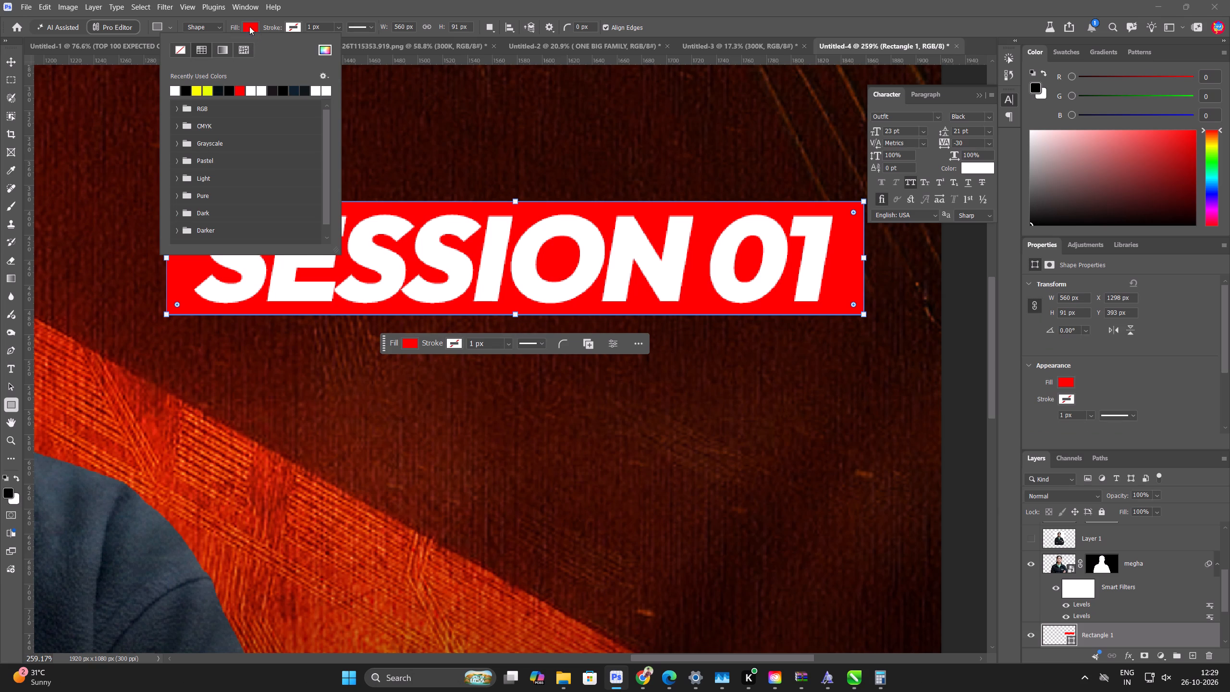
left_click(245, 25)
left_click(12, 65)
scroll(586, 332, "down", 15)
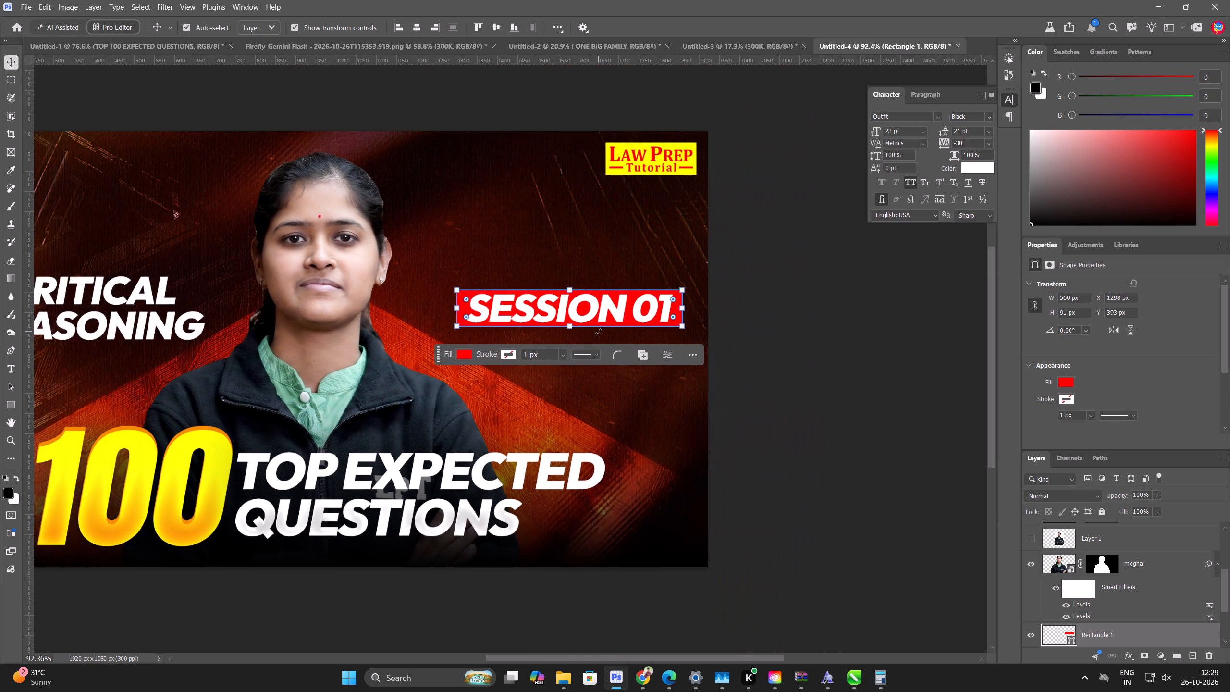
Scale the SESSION 01 text and its red rectangle together to about 113% and shift them slightly toward the presenter.
left_click(857, 349)
scroll(671, 317, "up", 3)
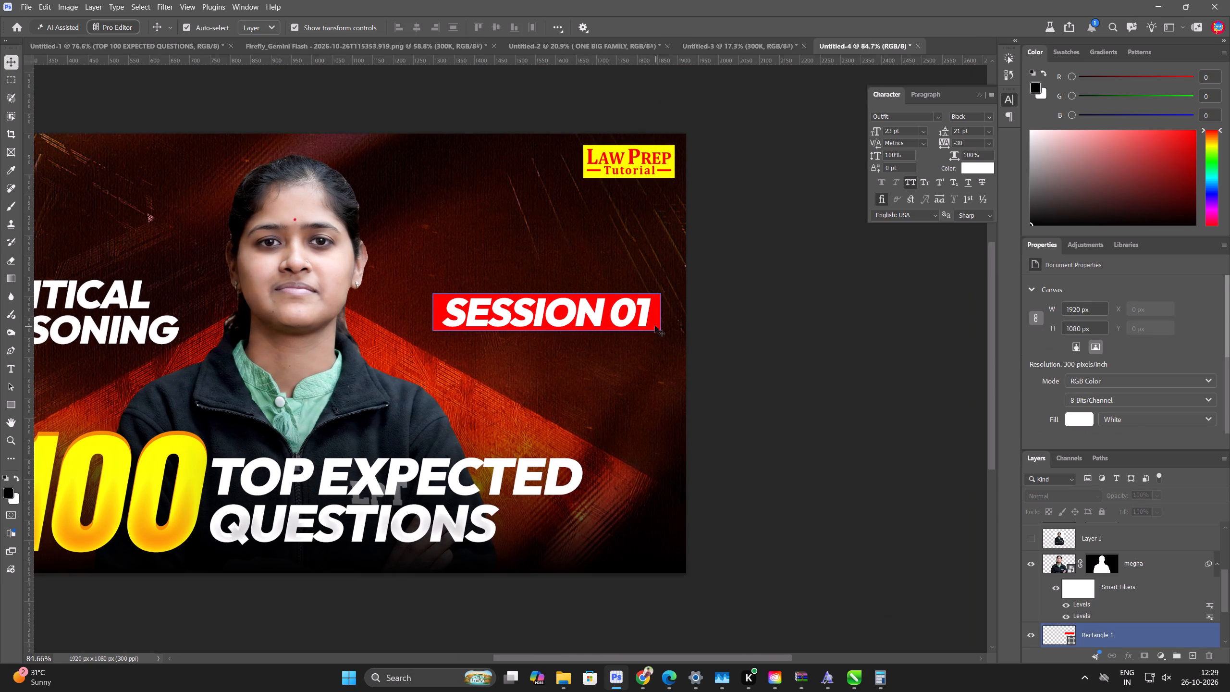
left_click(655, 326)
left_click(640, 321, "shift")
left_click_drag(548, 332, 549, 341)
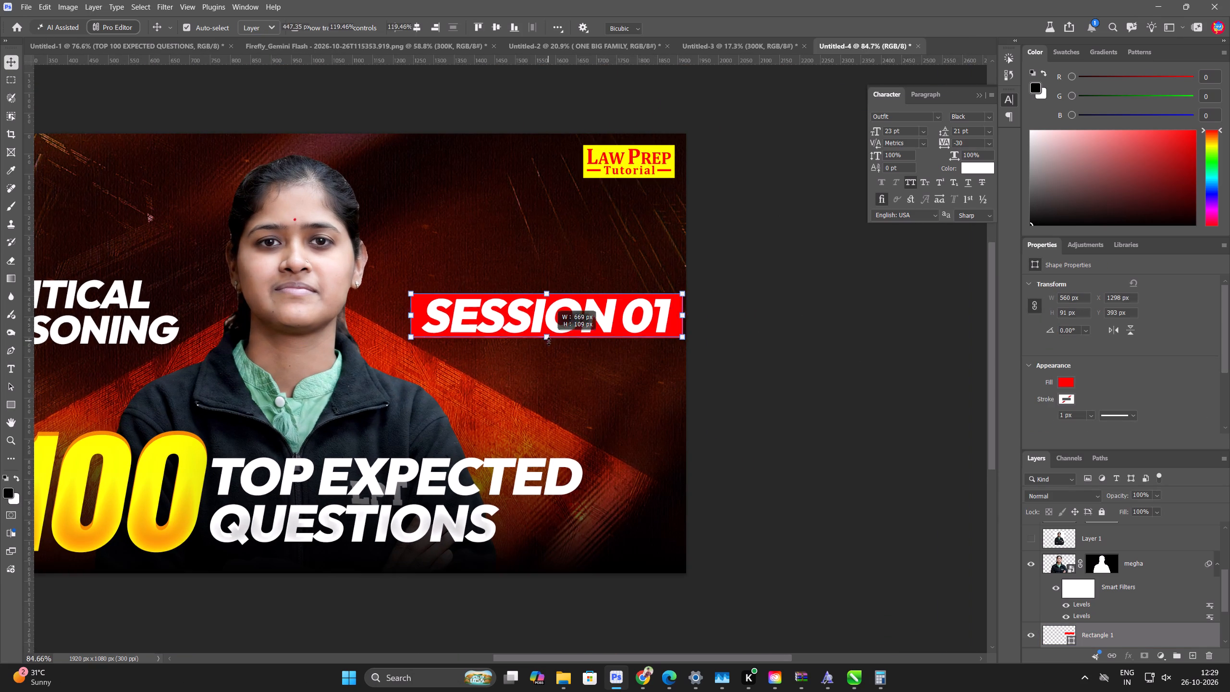
left_click_drag(549, 341, 552, 337)
left_click_drag(591, 323, 572, 321)
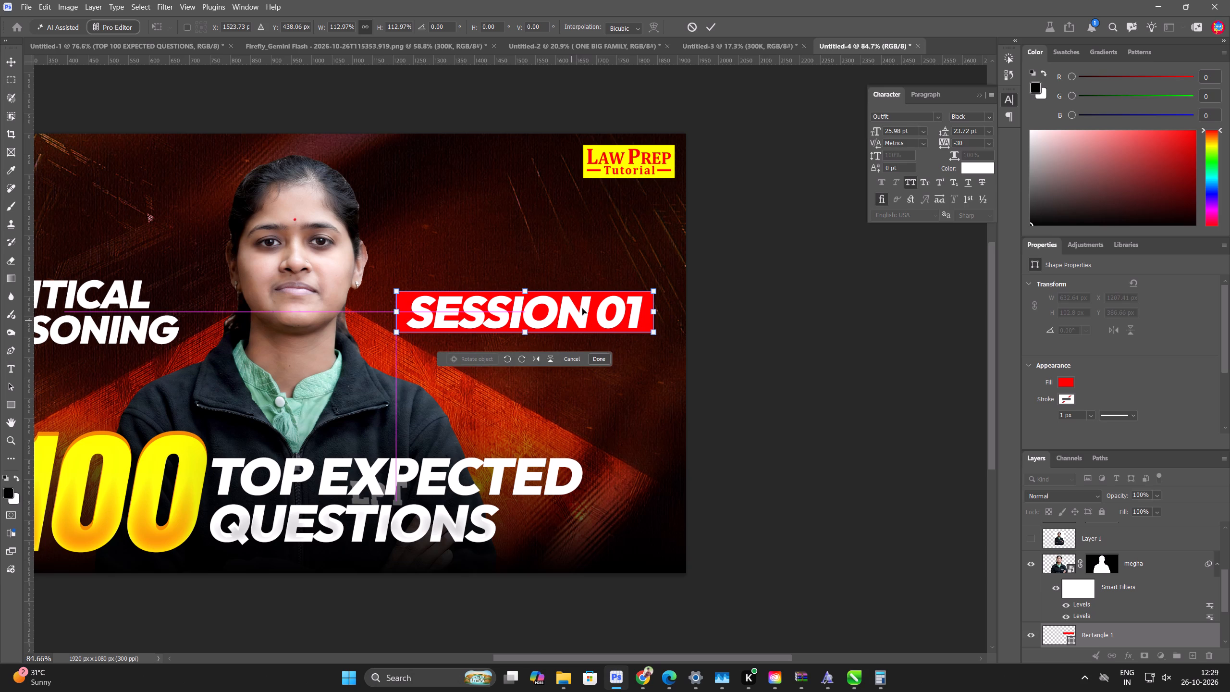
left_click(713, 25)
Hide the red rectangle layer and the SESSION 01 text layer.
scroll(712, 192, "down", 8)
scroll(662, 265, "up", 2)
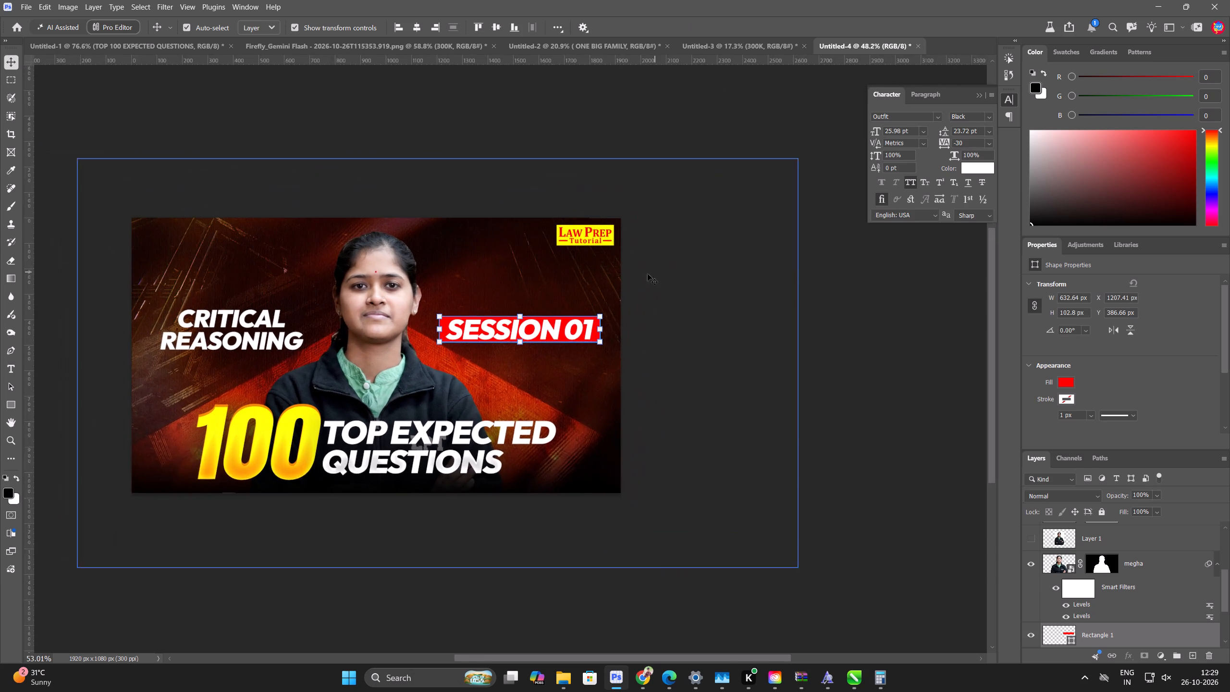
scroll(648, 274, "up", 4)
left_click(1035, 633)
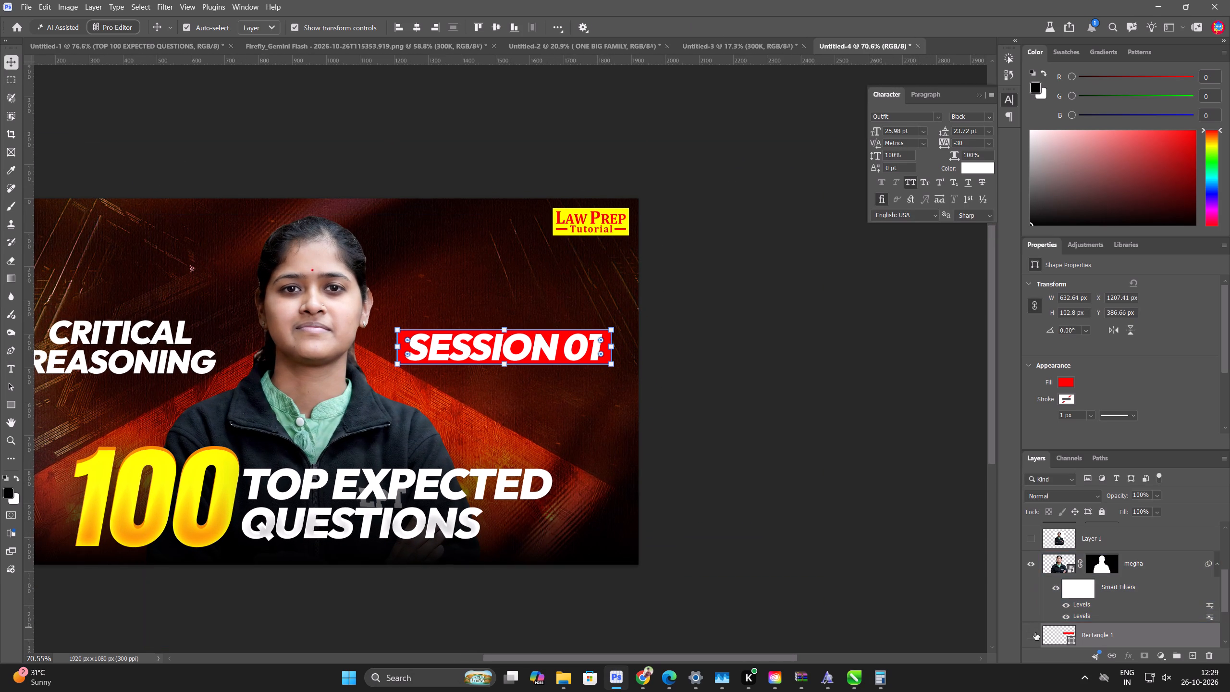
left_click(547, 351)
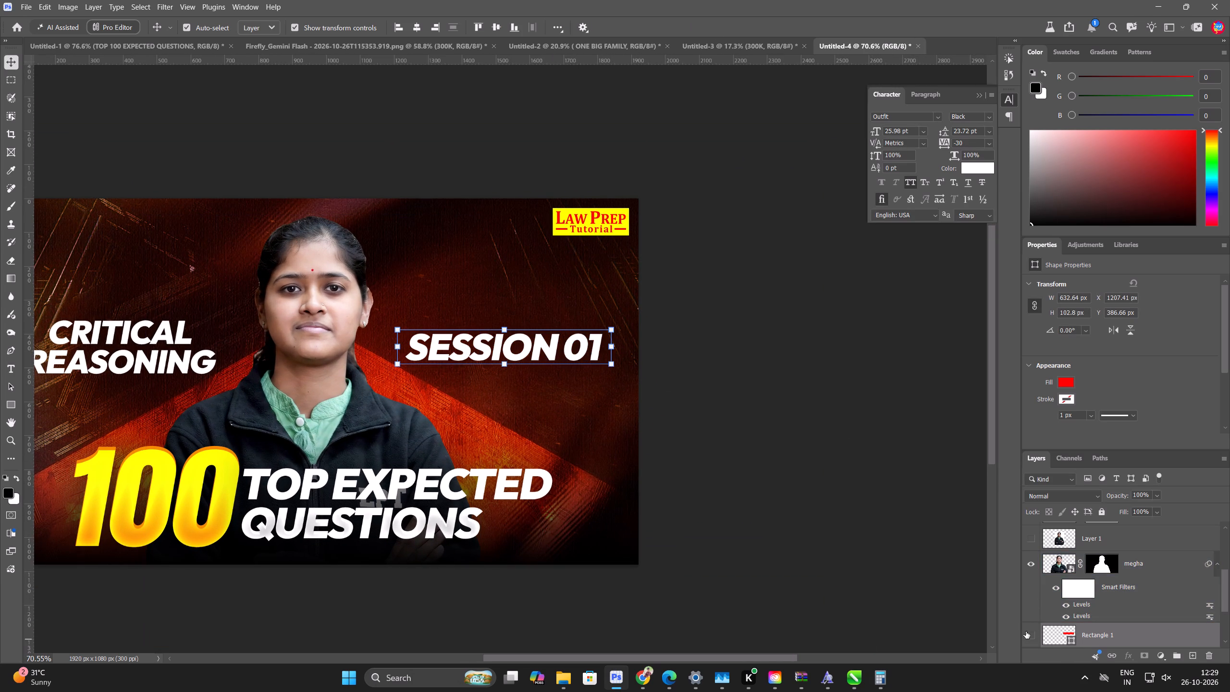
scroll(1028, 628, "down", 5)
scroll(1045, 617, "up", 11)
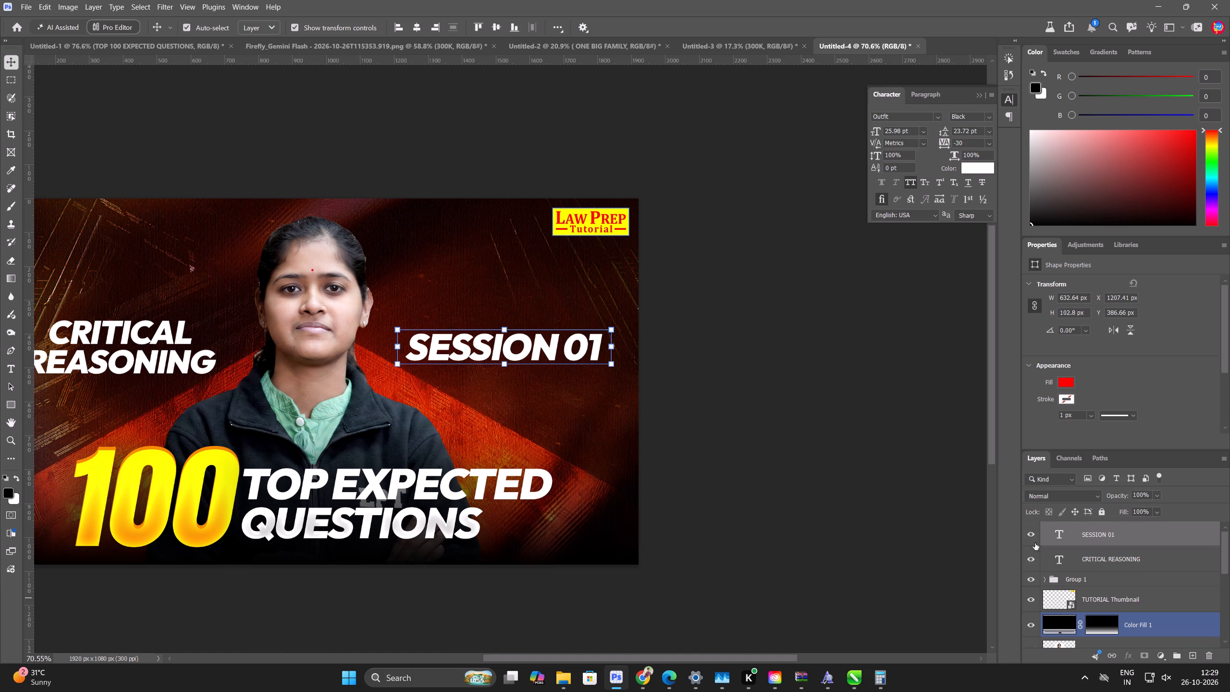
left_click(1033, 532)
Place a new placeholder text line beside the presenter, where SESSION 01 was shown.
left_click_drag(15, 365, 22, 365)
left_click(503, 372)
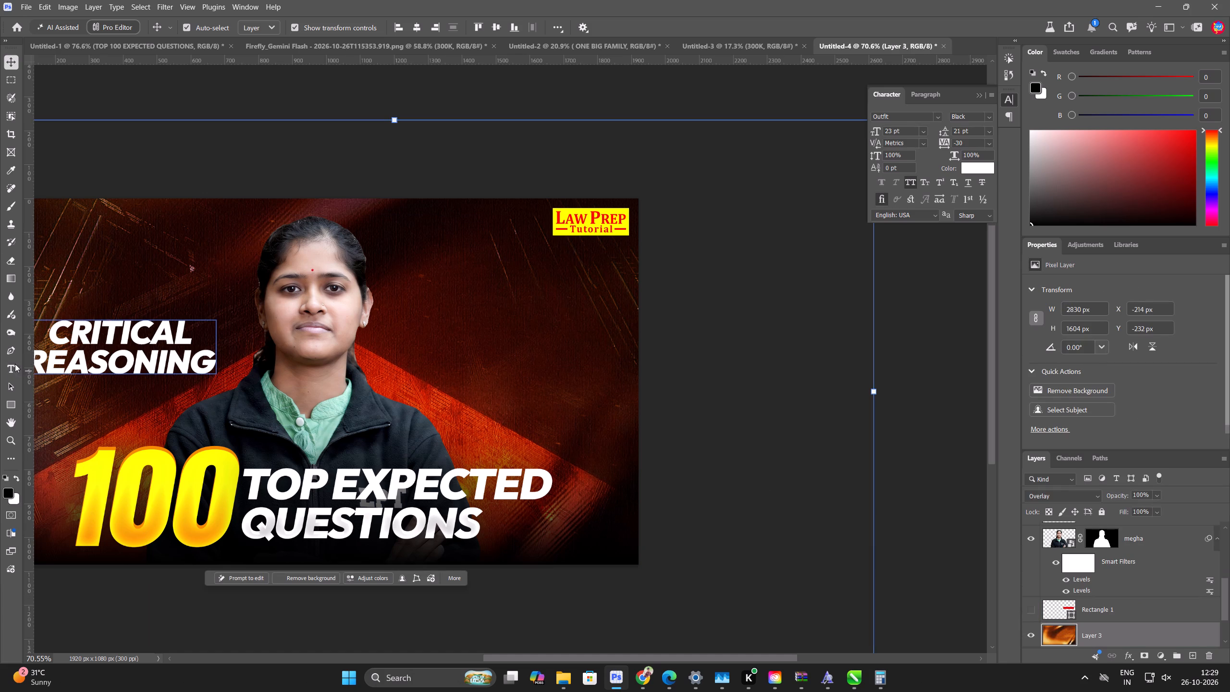
left_click(14, 368)
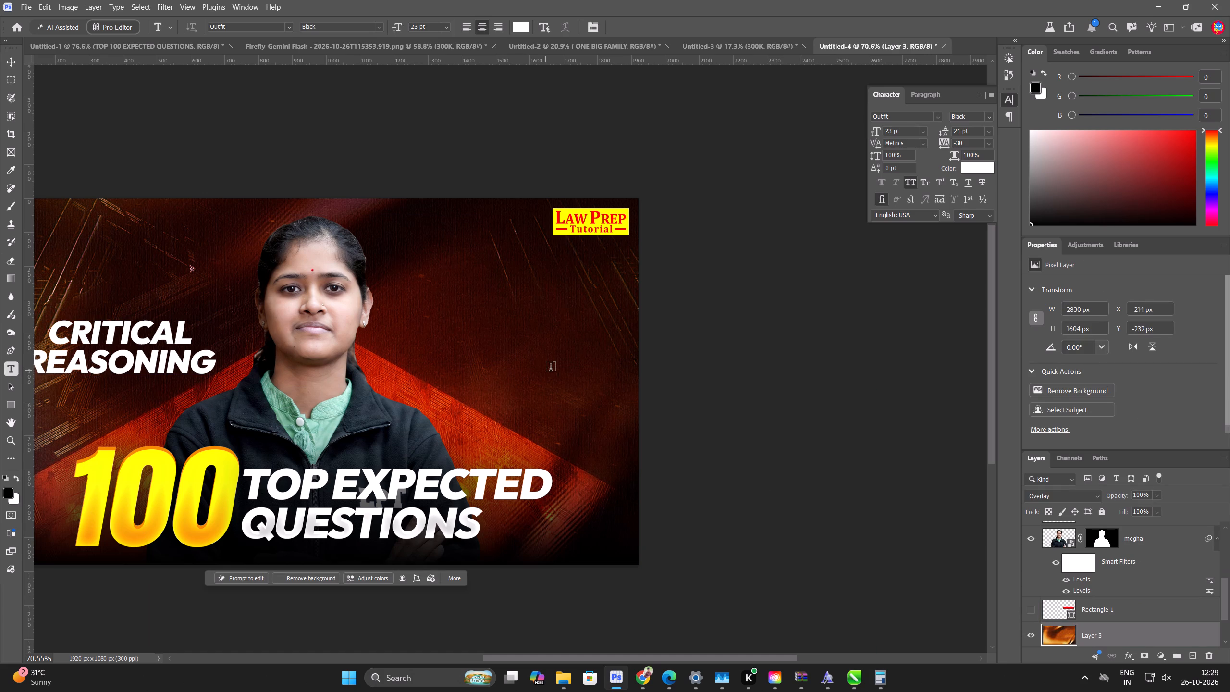
left_click(551, 369)
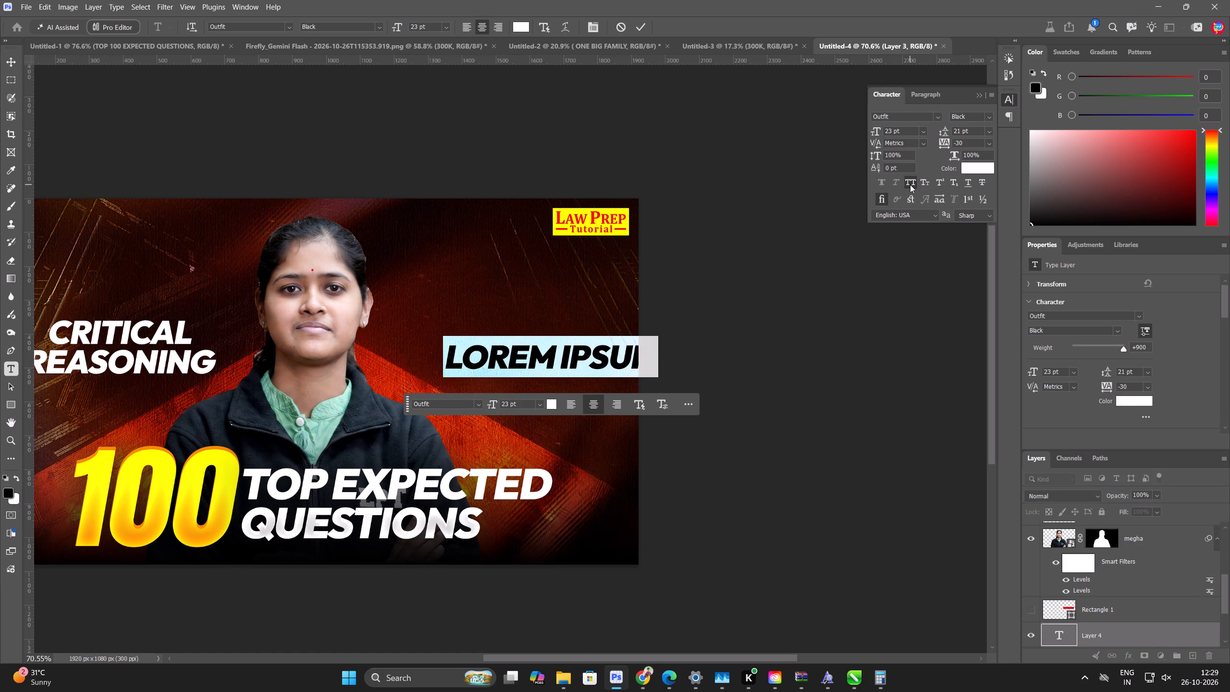
Set the placeholder text's paragraph option to Top-to-Top Leading.
left_click(920, 98)
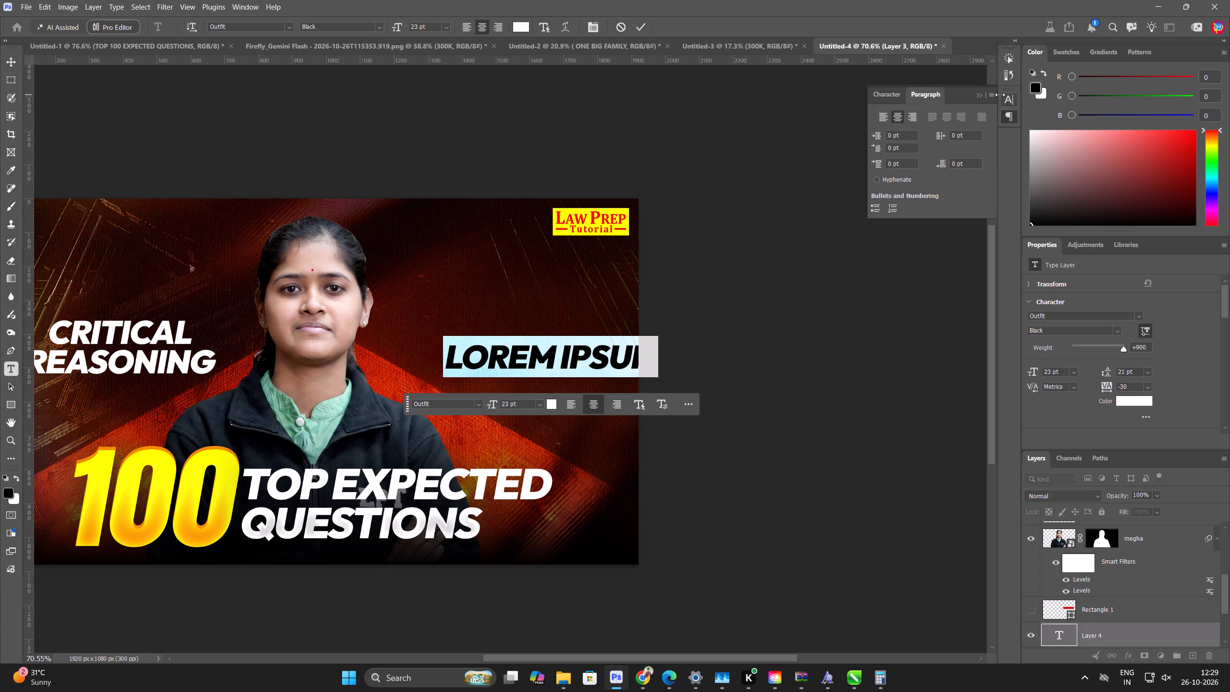
left_click(994, 95)
left_click_drag(1022, 168, 1022, 159)
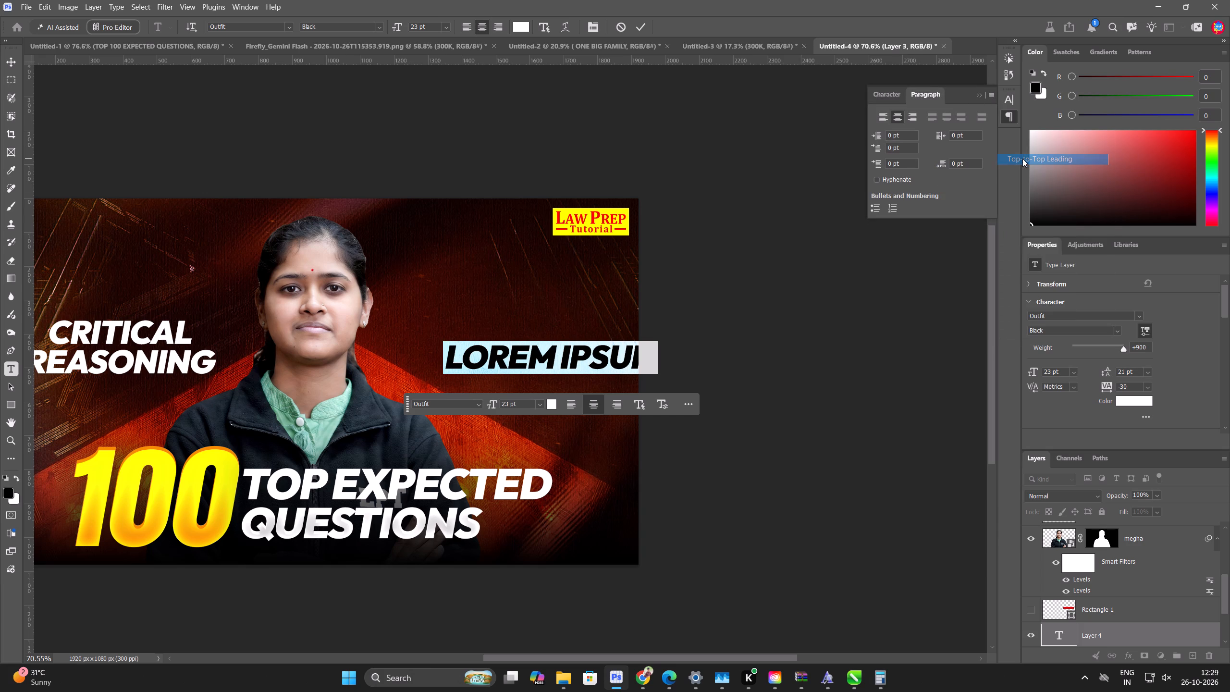
Capture a screen snip of the placeholder text's character settings.
left_click(880, 100)
key("shift+super+s")
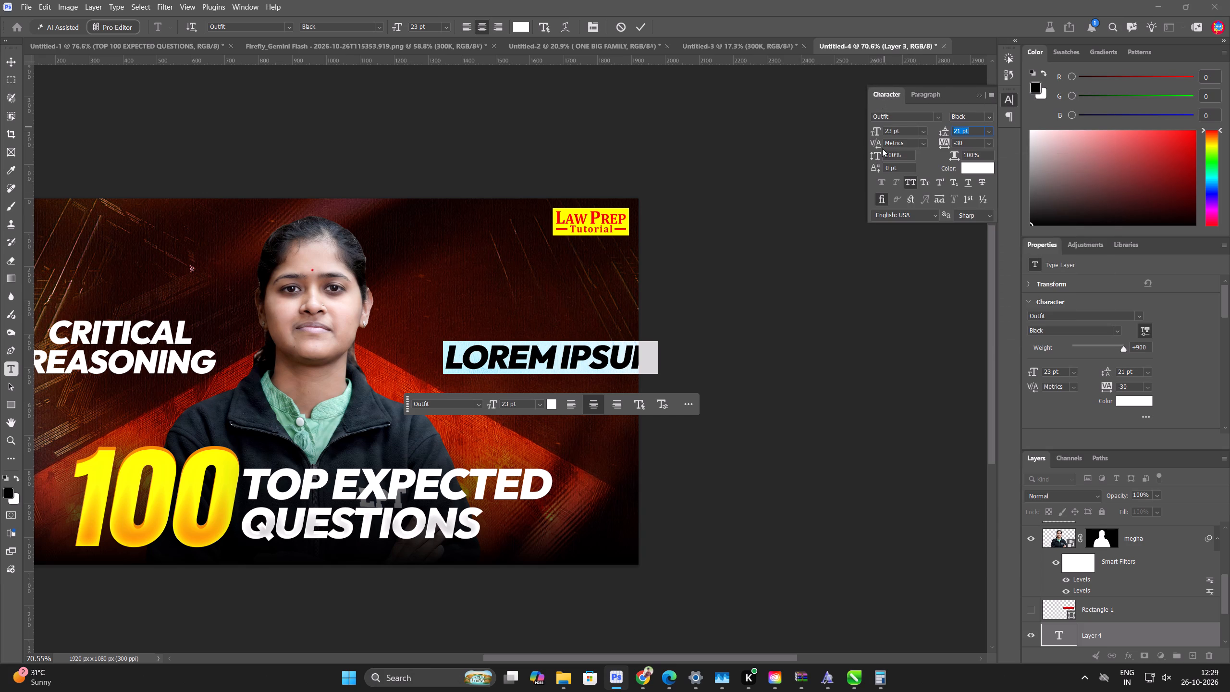
left_click_drag(859, 82, 1019, 261)
key("alt+Tab")
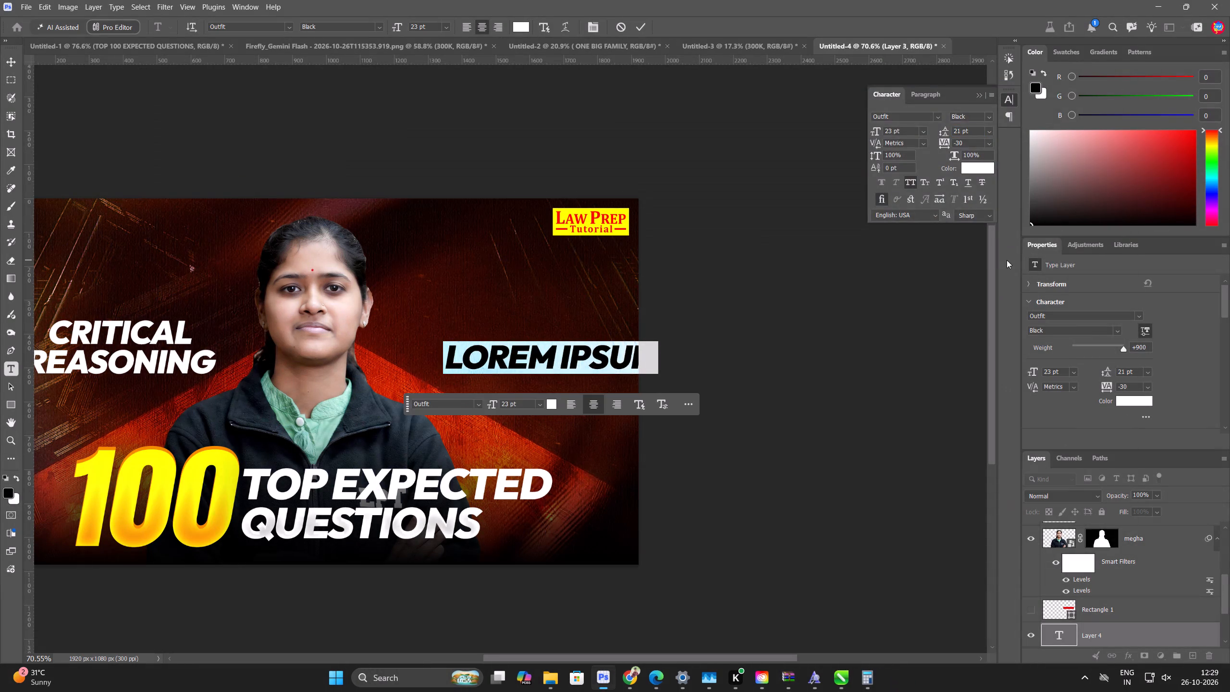
key("alt+Tab")
key("alt+Tab")
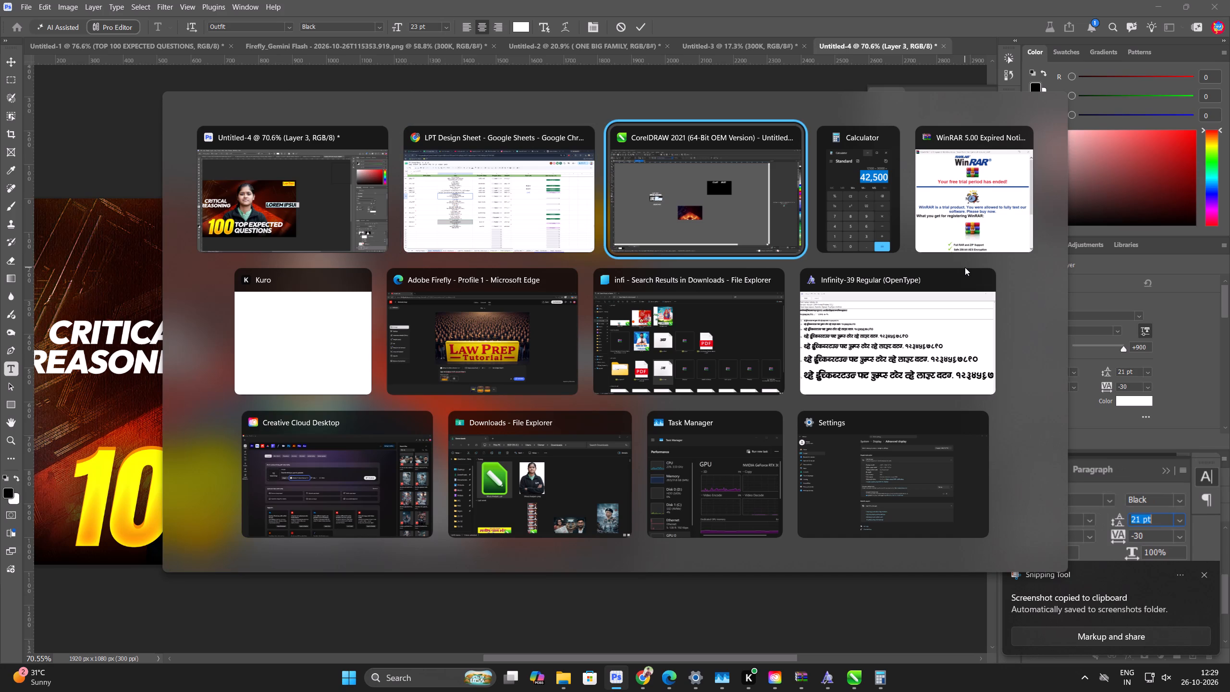
key("alt+Tab")
key("alt+Tab")
key("alt+Tab")
key("alt+Tab")
key("alt+Tab")
key("alt+Tab")
key("alt+Tab")
key("alt+Tab")
key("alt+Tab")
key("alt+Tab")
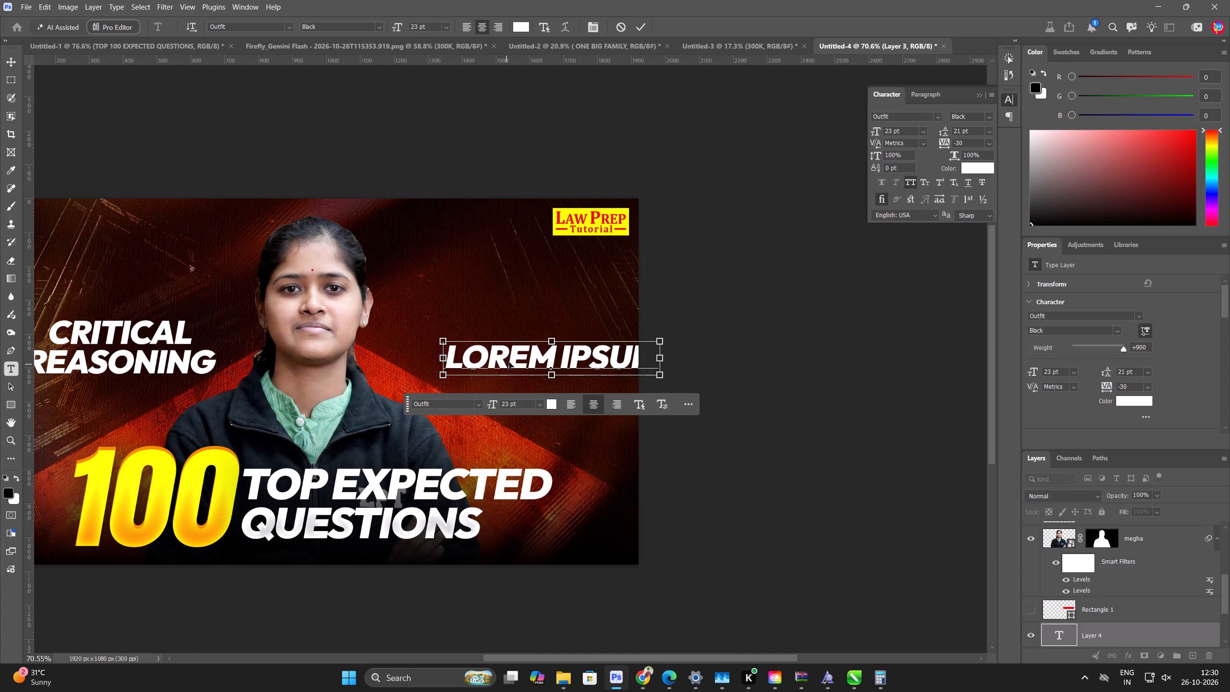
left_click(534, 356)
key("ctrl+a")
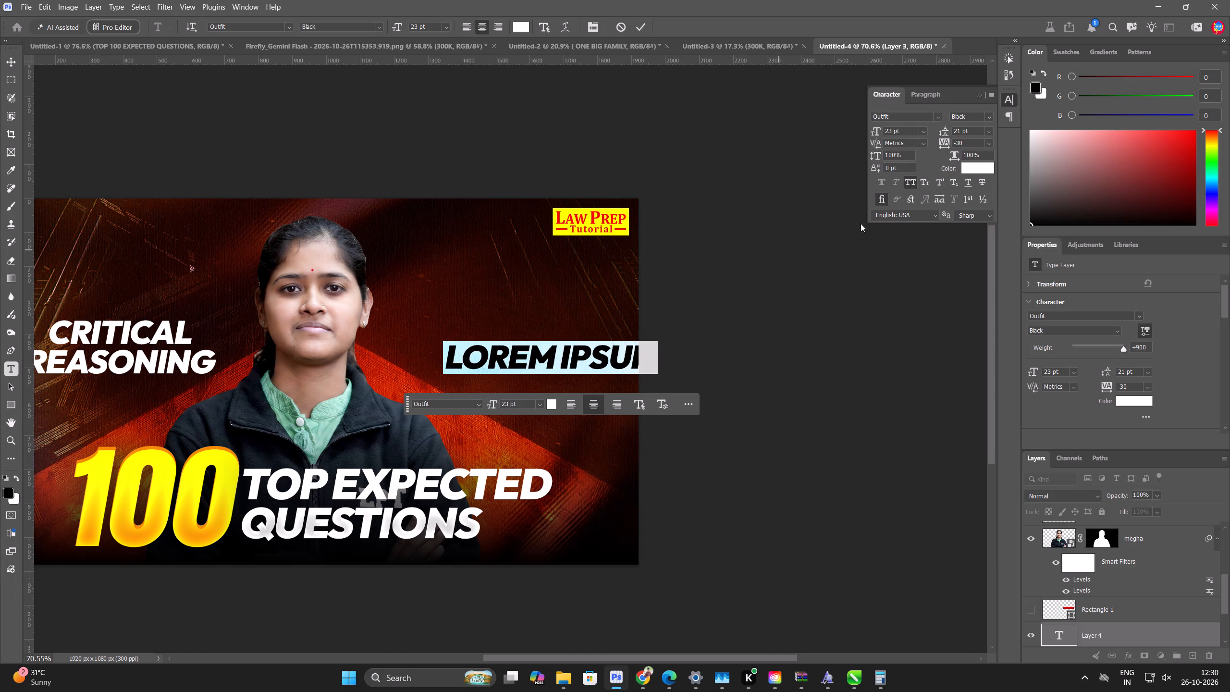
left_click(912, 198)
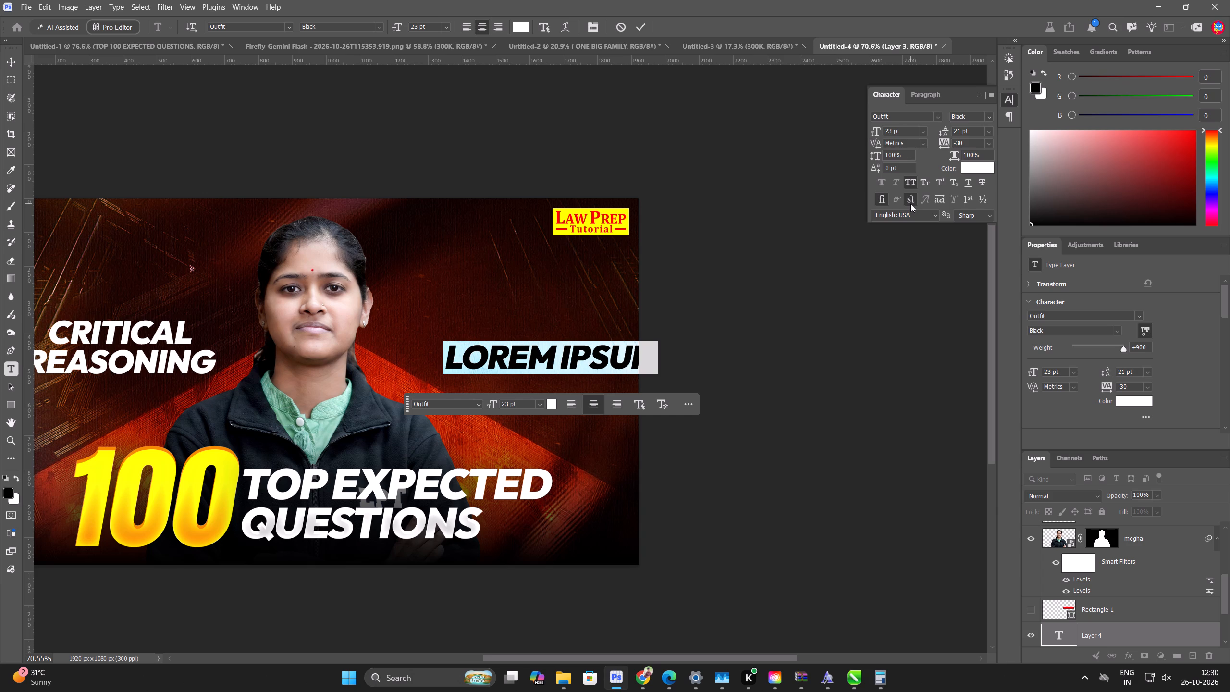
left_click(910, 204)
Set the placeholder text's language to English: UK and commit the text.
left_click(892, 215)
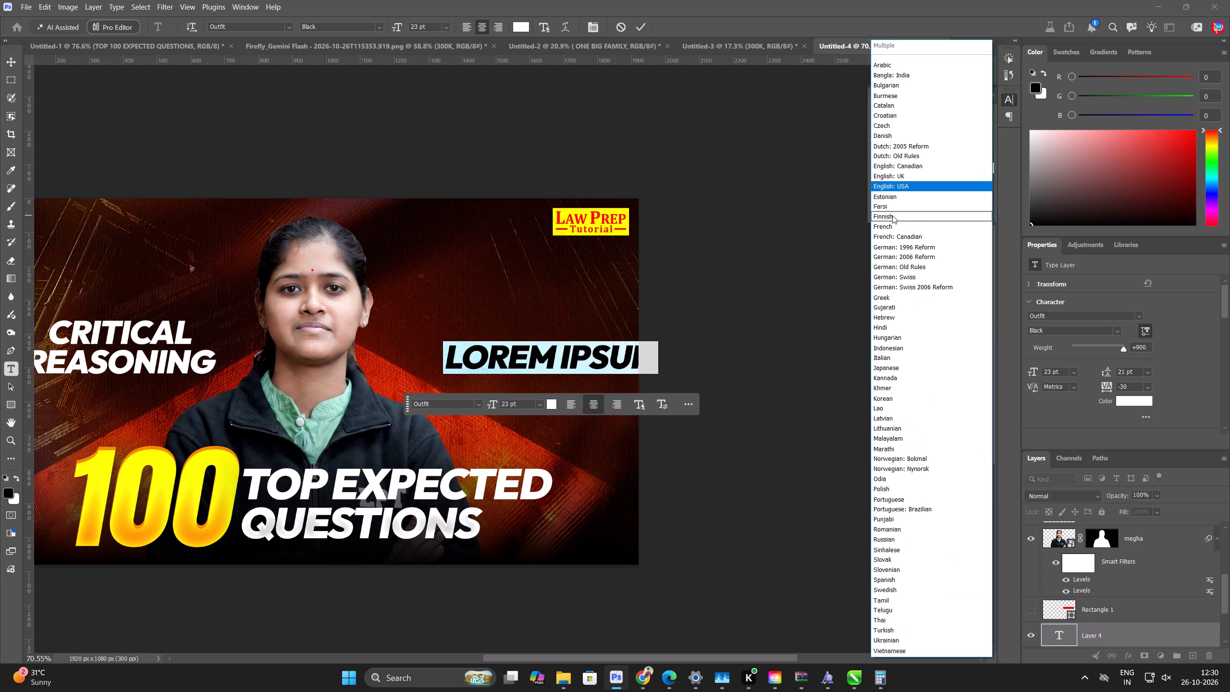
left_click(907, 178)
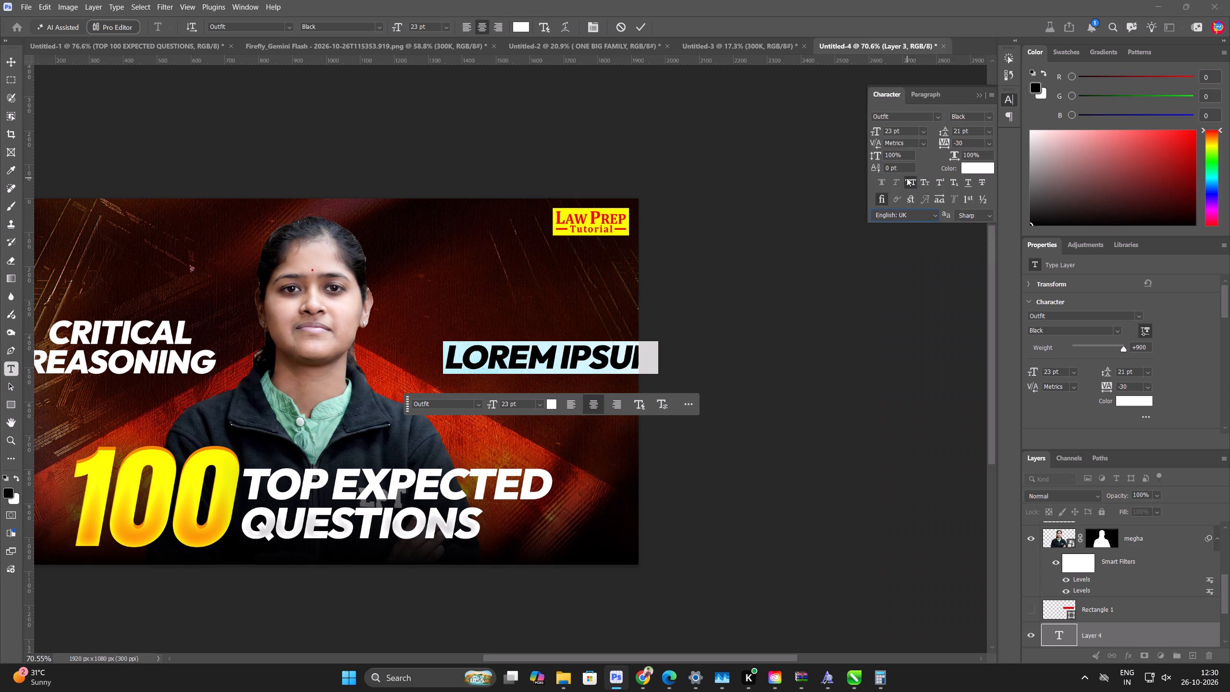
left_click(898, 215)
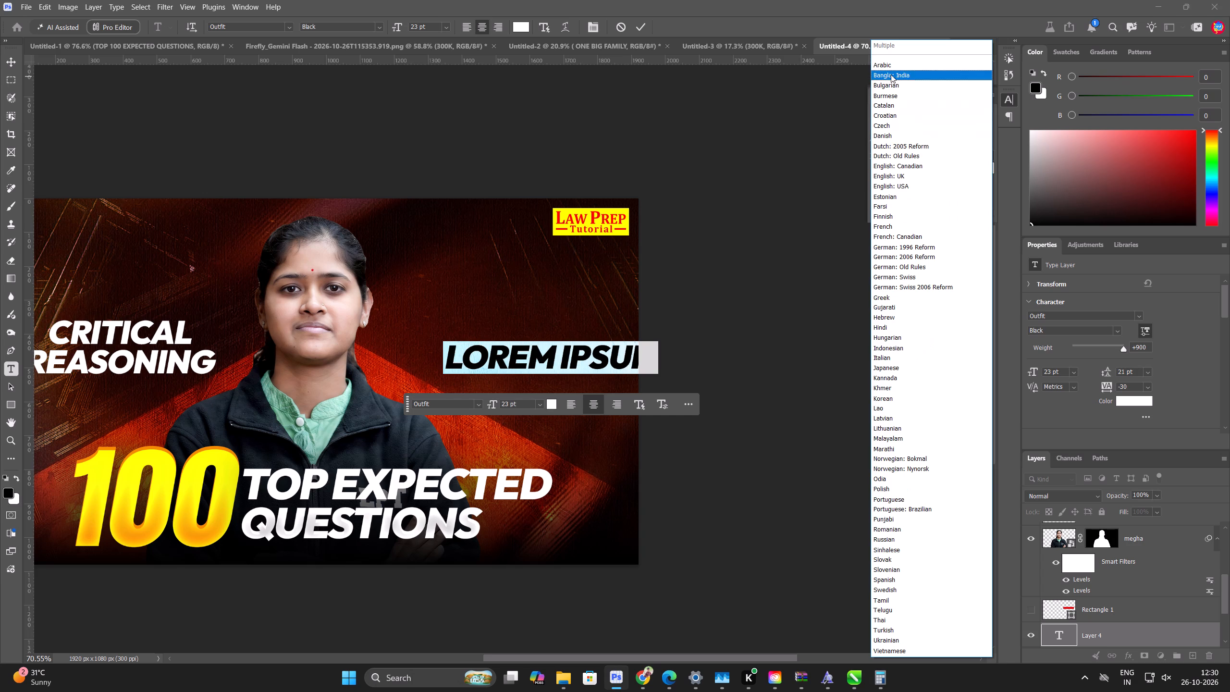
left_click_drag(808, 118, 816, 131)
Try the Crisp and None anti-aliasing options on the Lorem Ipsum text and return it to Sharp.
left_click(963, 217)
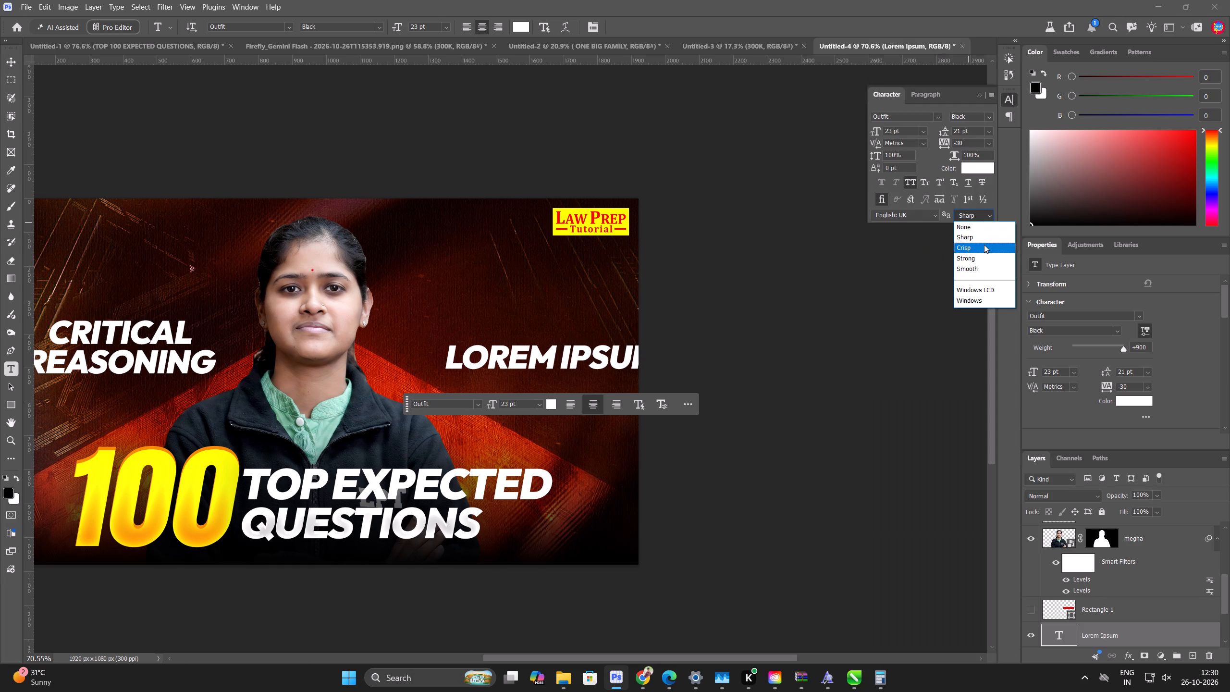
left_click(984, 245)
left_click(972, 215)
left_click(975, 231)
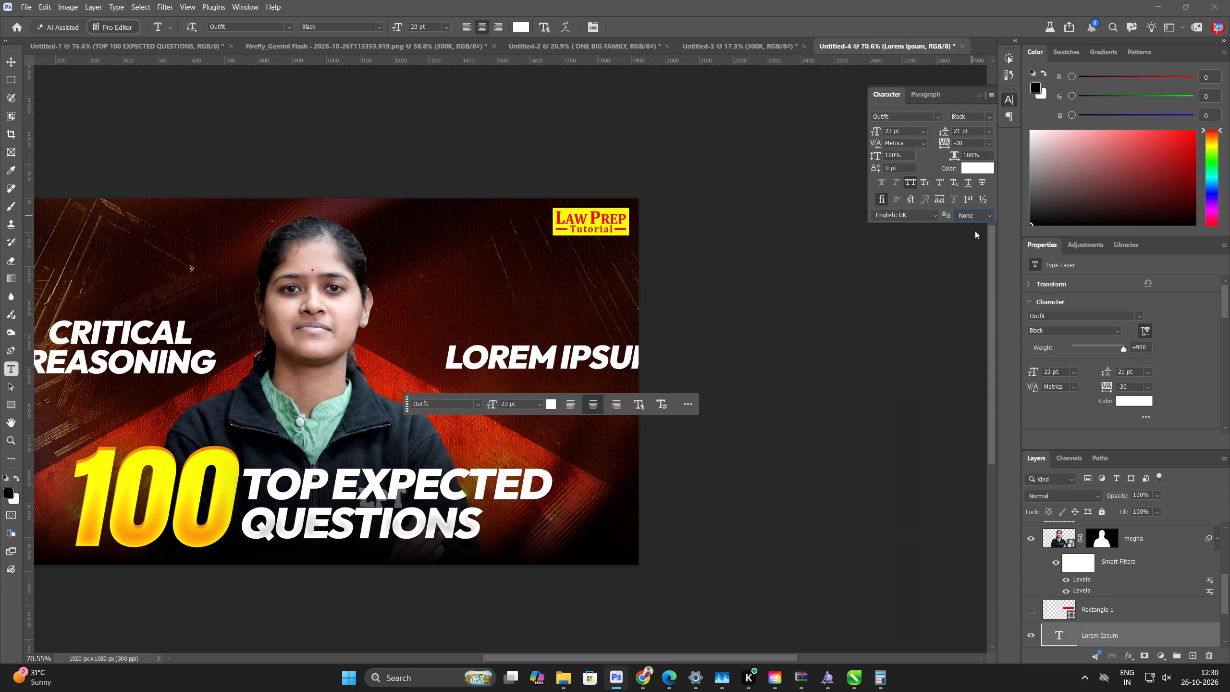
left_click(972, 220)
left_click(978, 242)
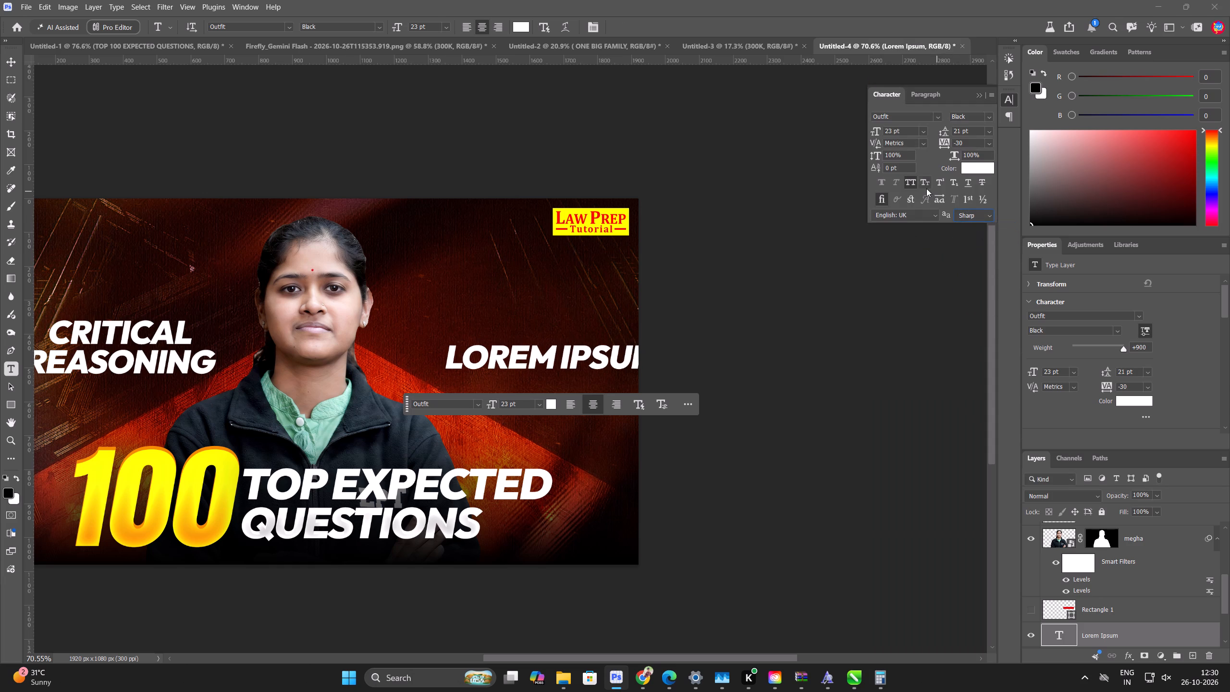
Change the Lorem Ipsum text from all caps to small caps.
left_click(932, 185)
left_click(932, 185)
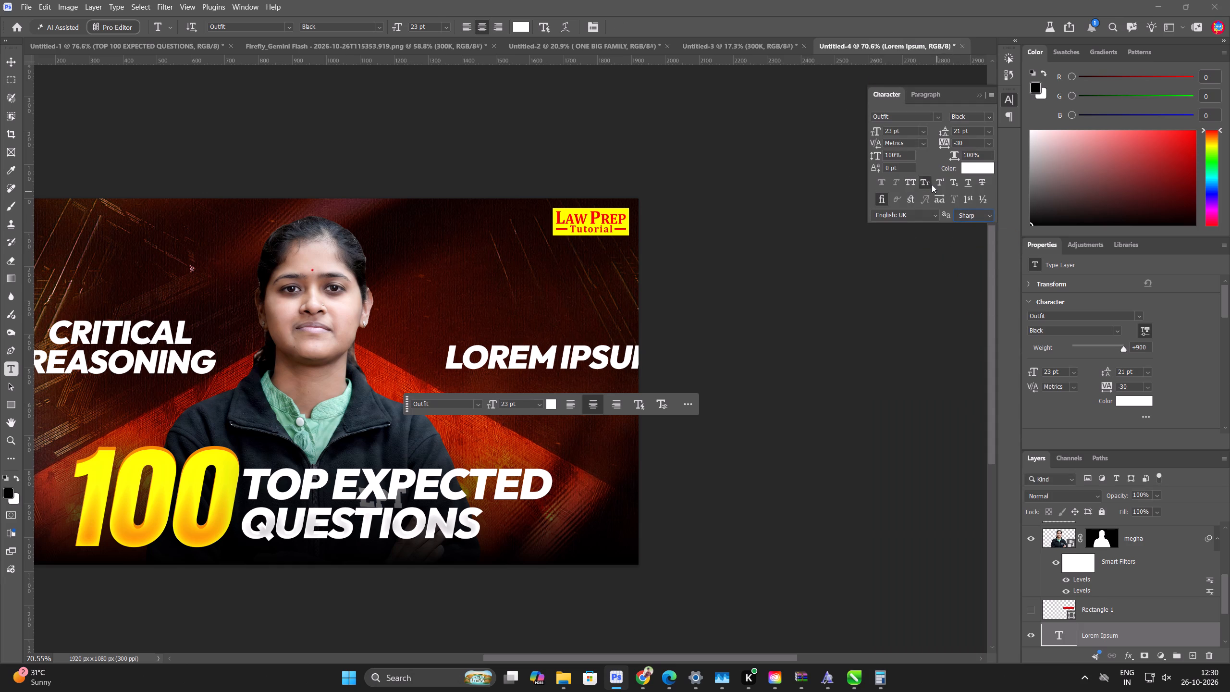
left_click(931, 185)
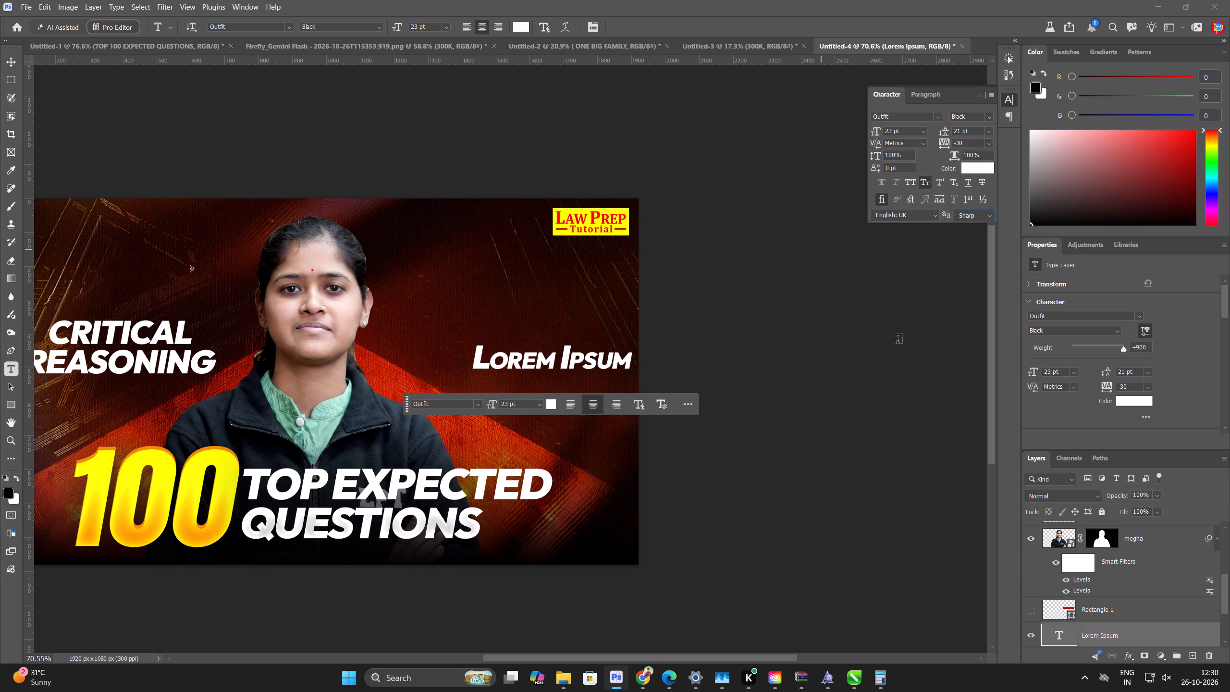
Set the Lorem Ipsum text's font style to SemiBold.
left_click(986, 119)
left_click(1000, 201)
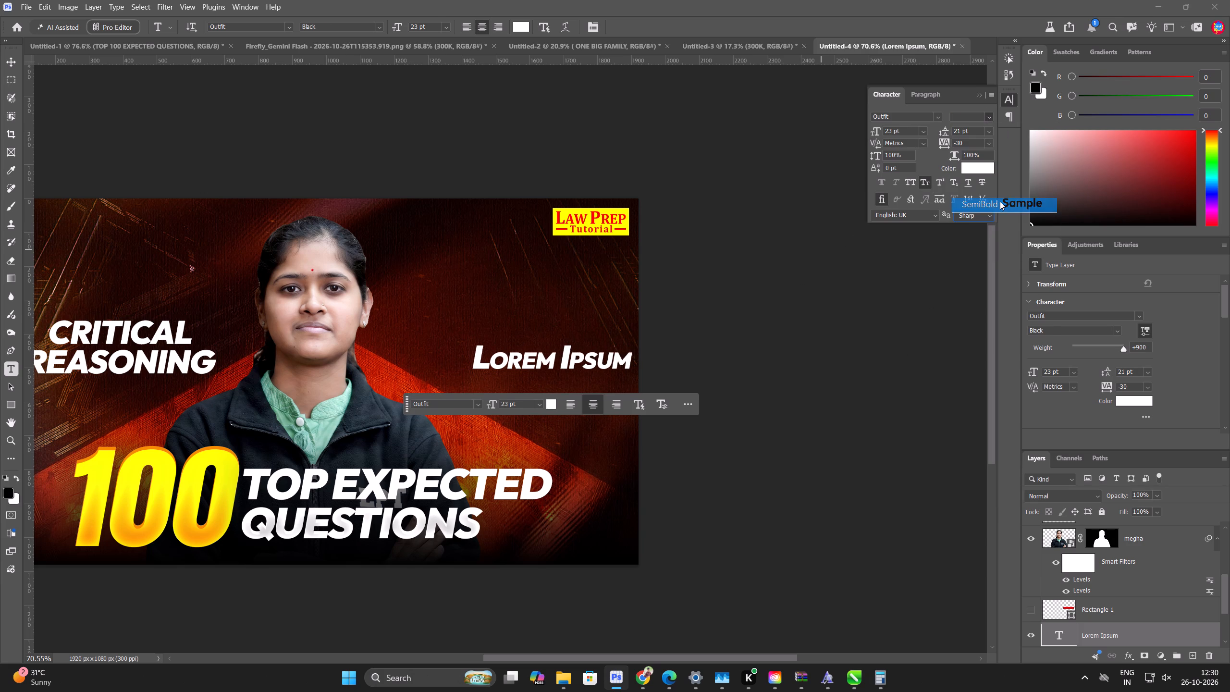
Turn off small caps for the Lorem Ipsum text.
left_click(296, 125)
scroll(551, 193, "down", 4)
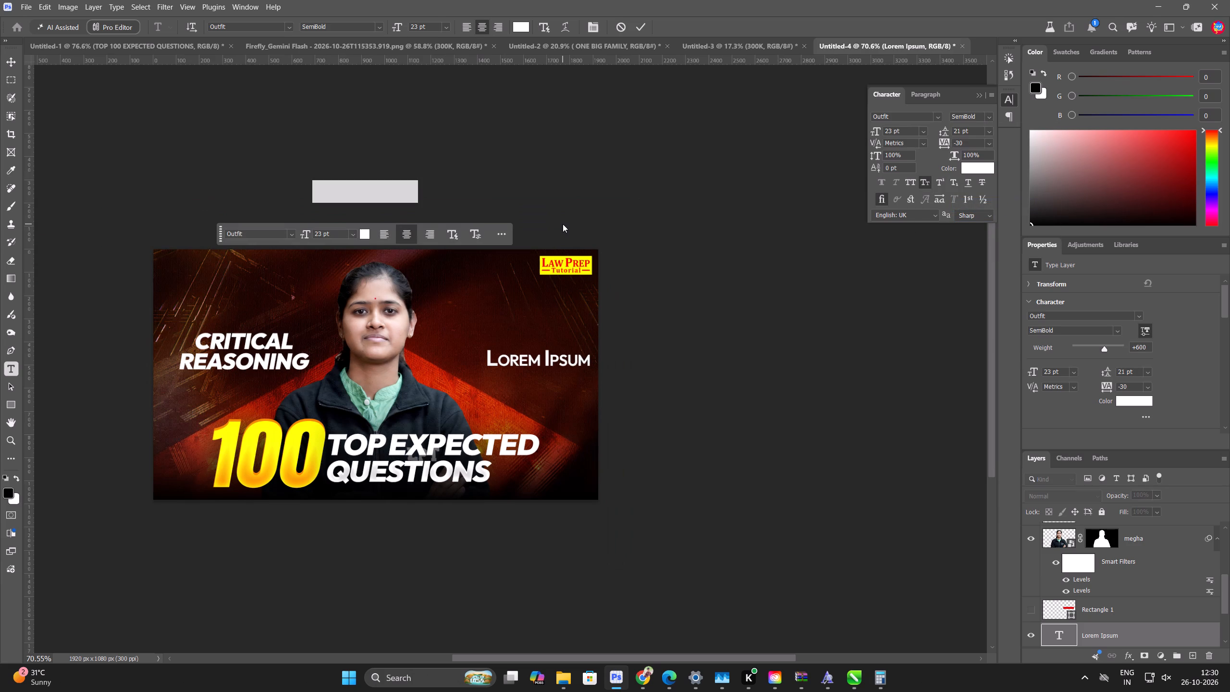
left_click(3, 63)
left_click_drag(428, 117, 432, 124)
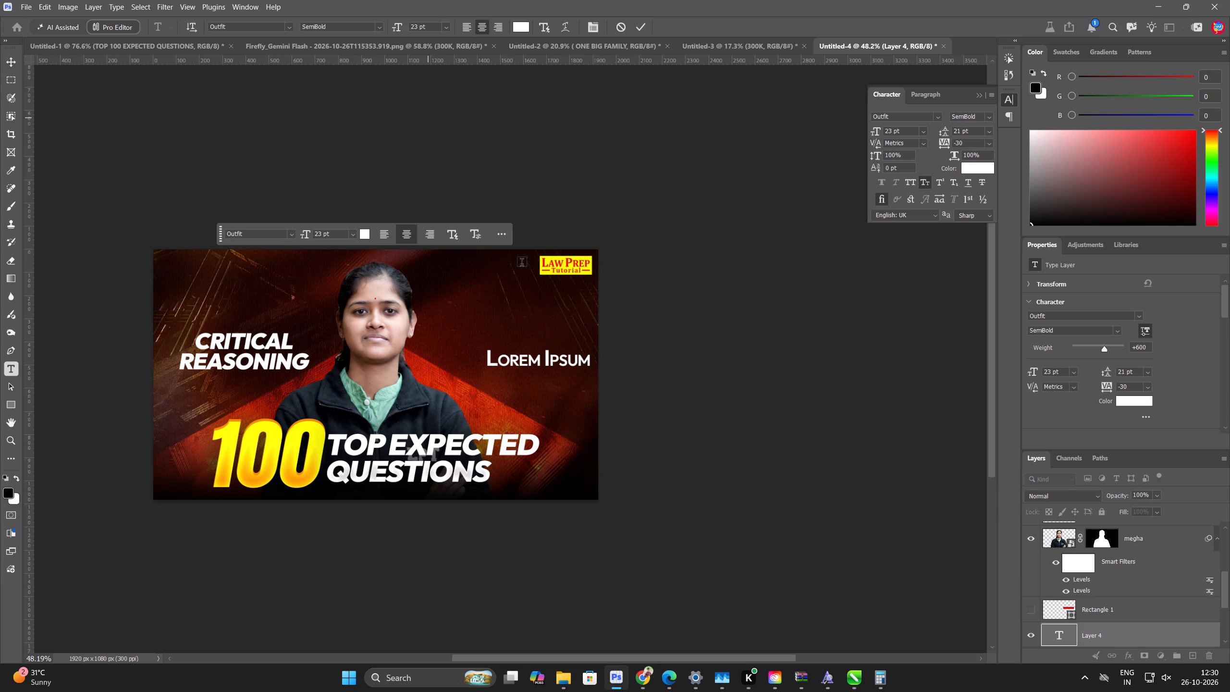
scroll(548, 310, "up", 10)
double_click(550, 383)
key("ctrl+a")
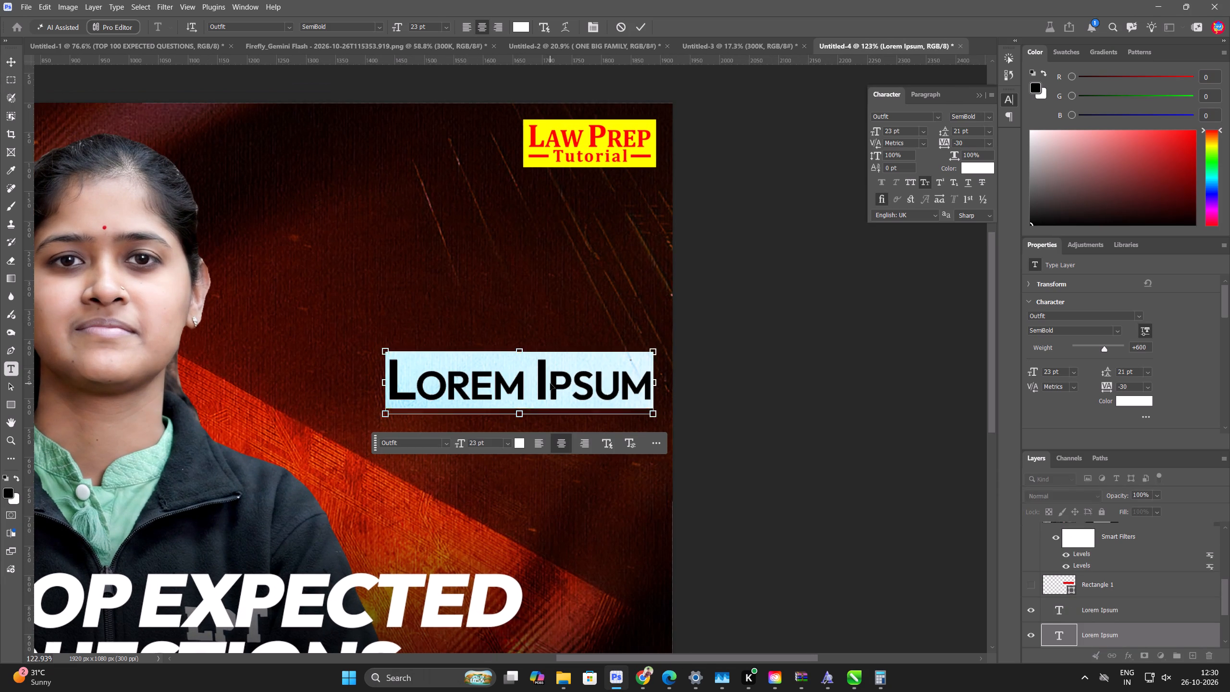
left_click(929, 182)
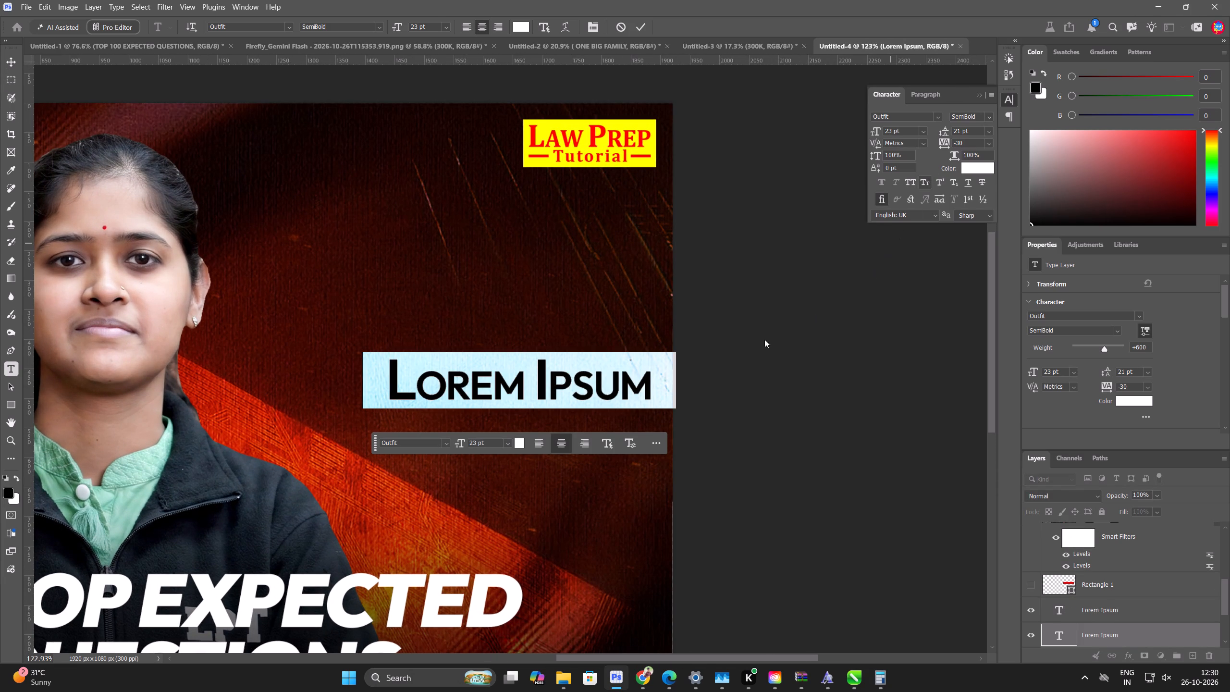
Set the whole Lorem Ipsum text's font style to ExtraBold.
left_click(526, 401)
scroll(533, 387, "down", 4)
key("ctrl+a")
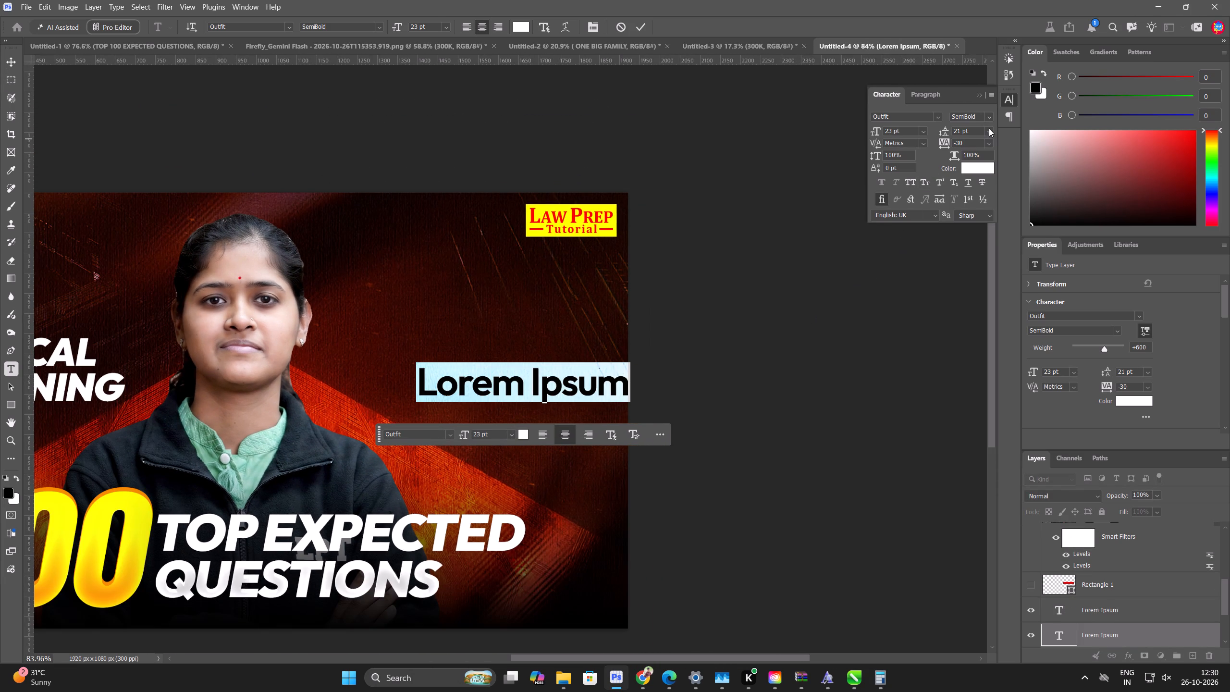
left_click(987, 118)
left_click(1008, 242)
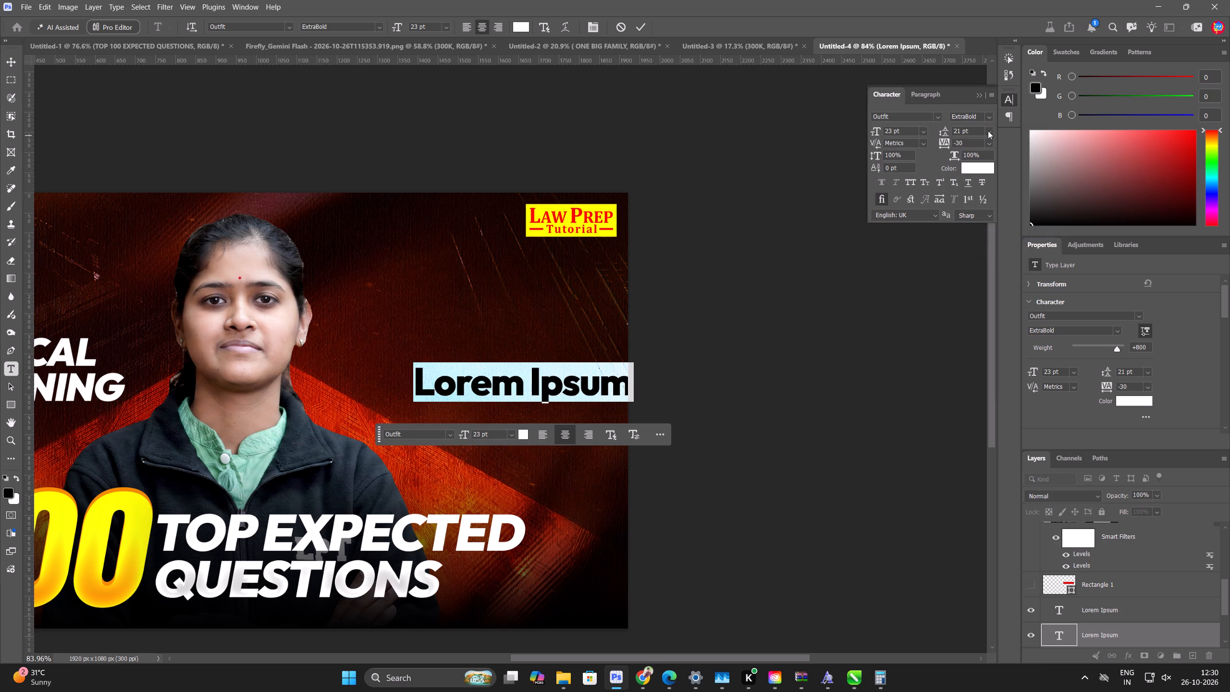
left_click(992, 121)
left_click(993, 121)
Replace the selected Lorem Ipsum placeholder text with 01.
type("01")
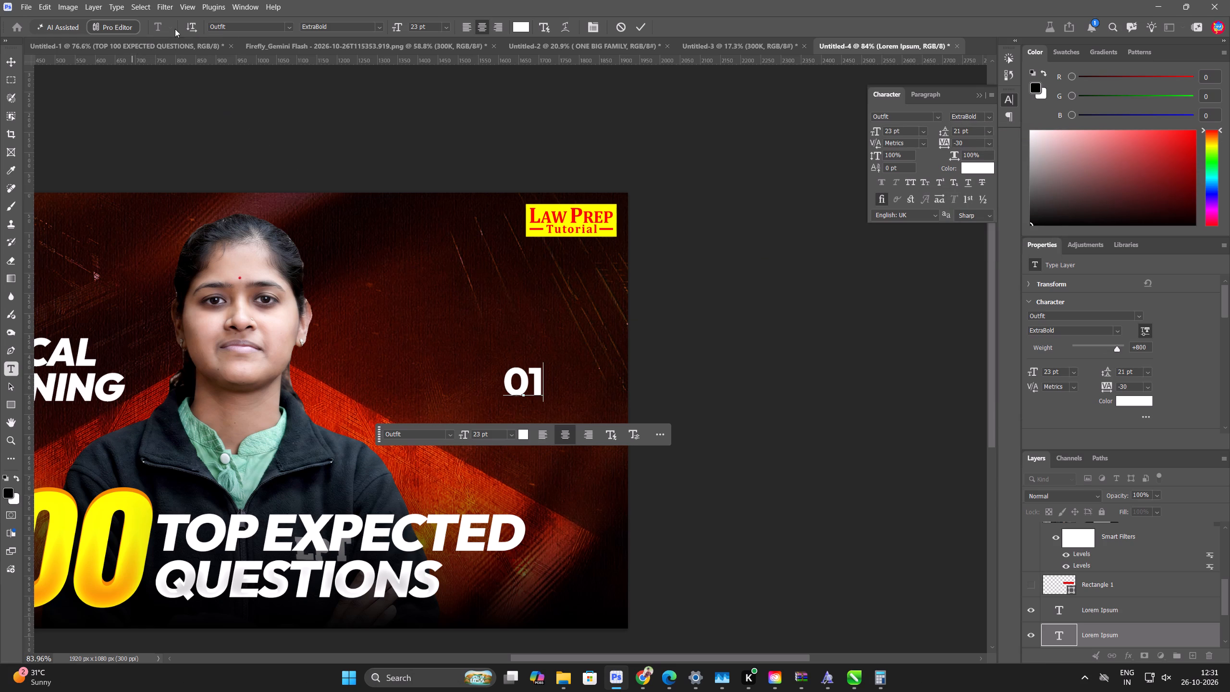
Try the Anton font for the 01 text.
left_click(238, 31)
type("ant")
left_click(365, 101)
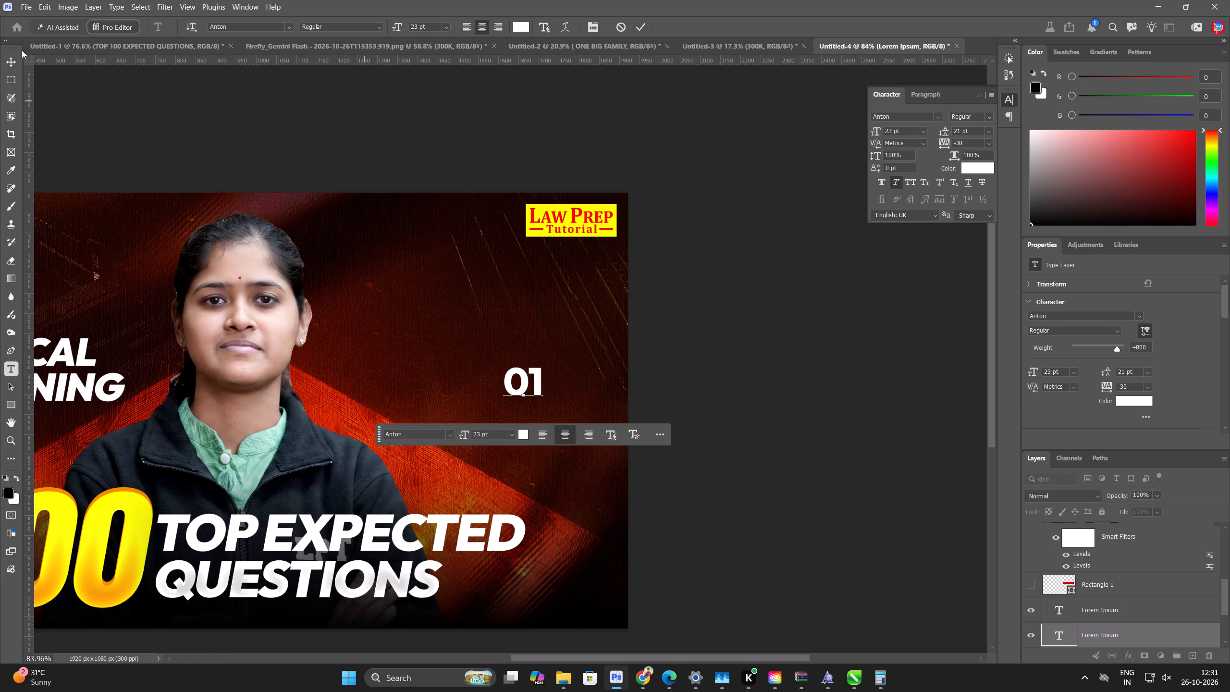
Enlarge the 01 text to about 86 pt and position it in the open area beside the woman's shoulder.
left_click_drag(14, 64, 16, 69)
left_click_drag(521, 406, 521, 435)
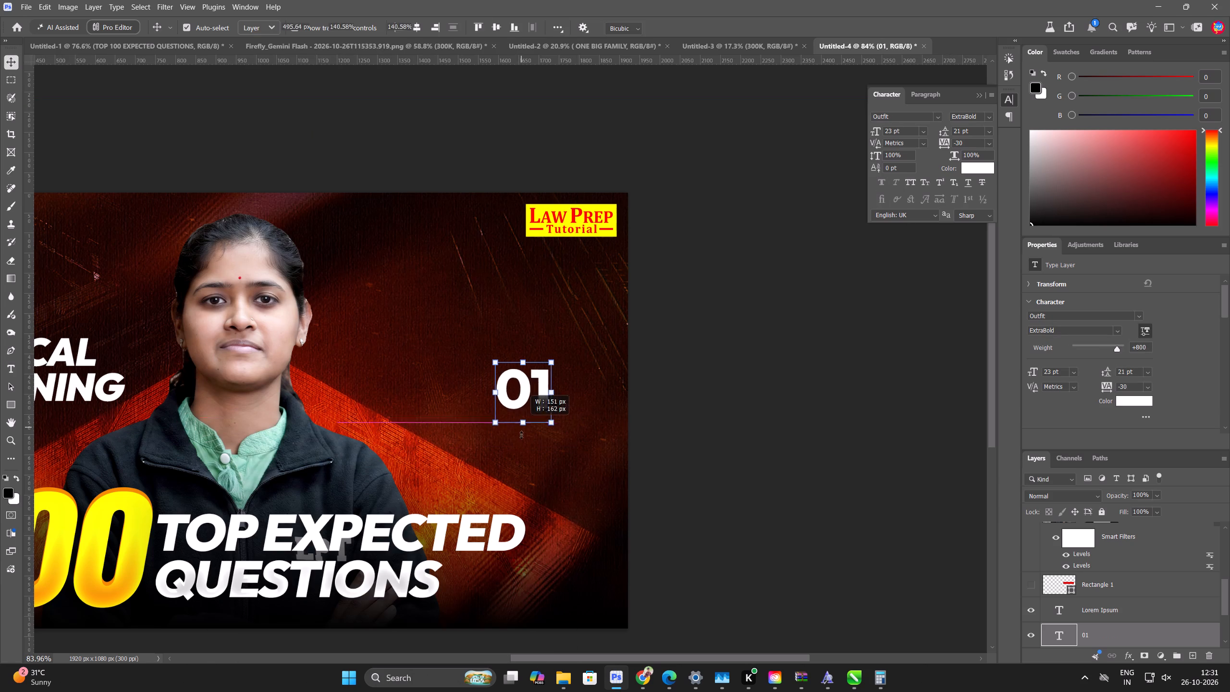
left_click_drag(521, 435, 520, 528)
left_click_drag(516, 483, 485, 433)
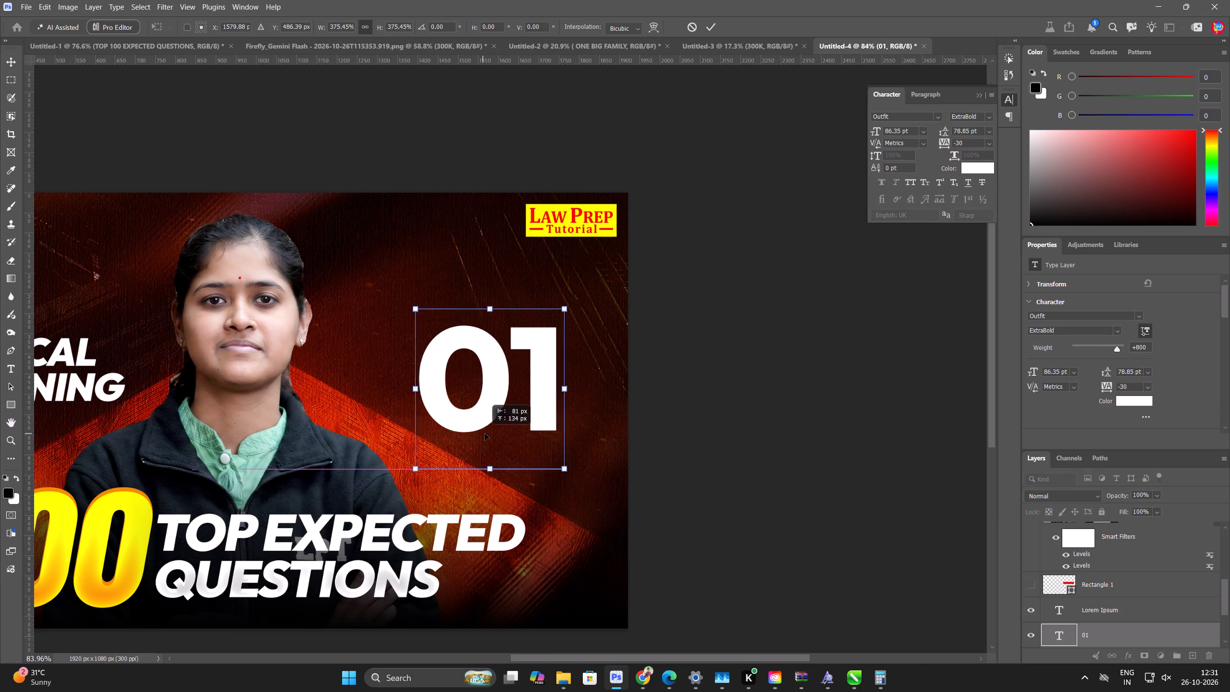
left_click_drag(485, 433, 482, 452)
left_click(712, 29)
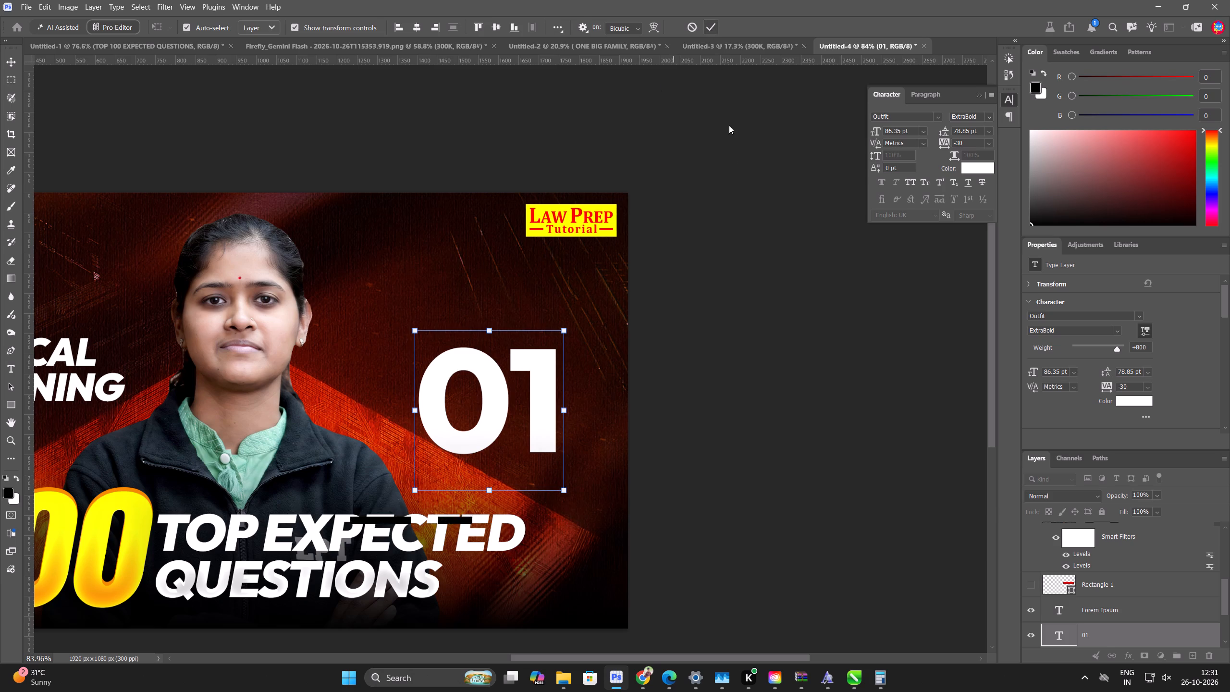
scroll(733, 157, "down", 12)
left_click(701, 343)
scroll(503, 358, "up", 13)
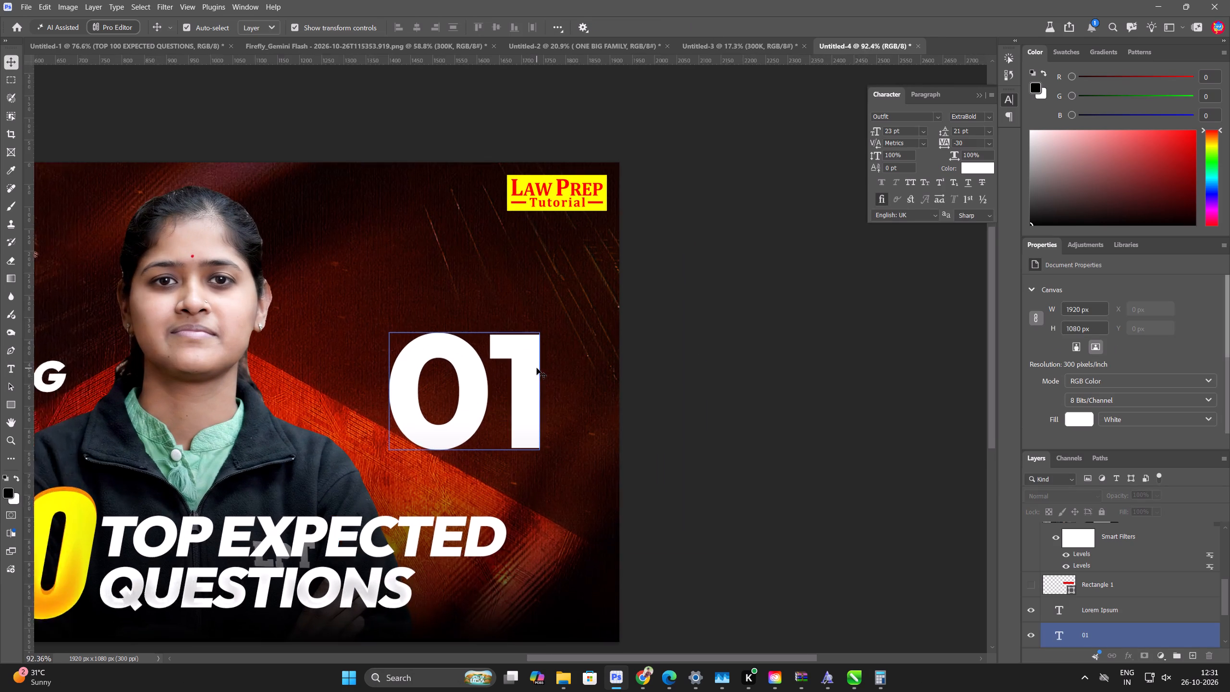
scroll(537, 368, "up", 1)
left_click_drag(535, 369, 532, 357)
left_click(824, 372)
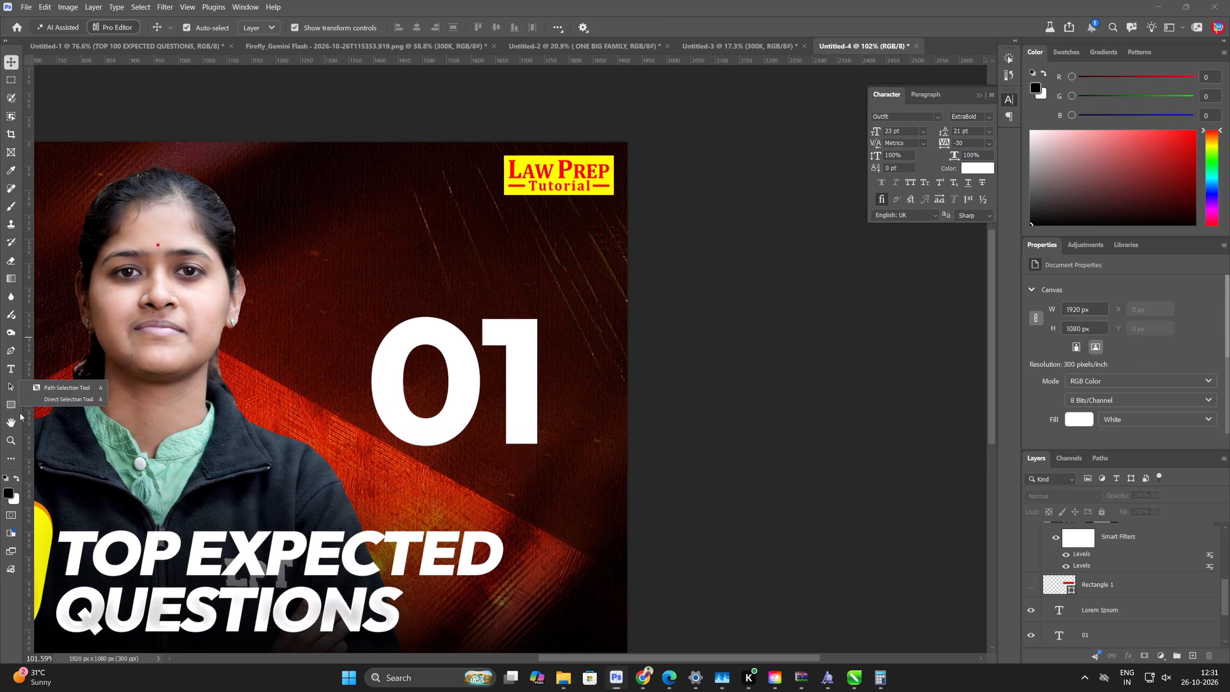
Draw a rectangle about 420 by 310 px over the 01 text and fill it with the recently used near-black navy.
left_click_drag(10, 407, 15, 408)
left_click_drag(358, 311, 529, 443)
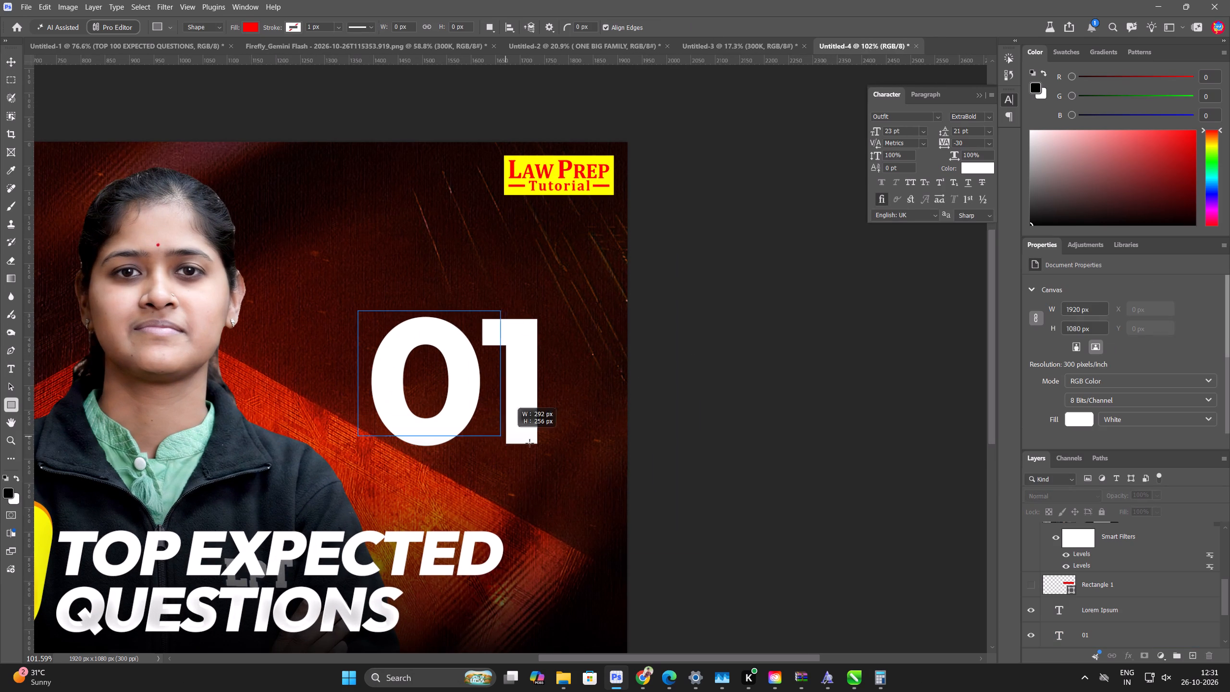
left_click_drag(529, 443, 563, 461)
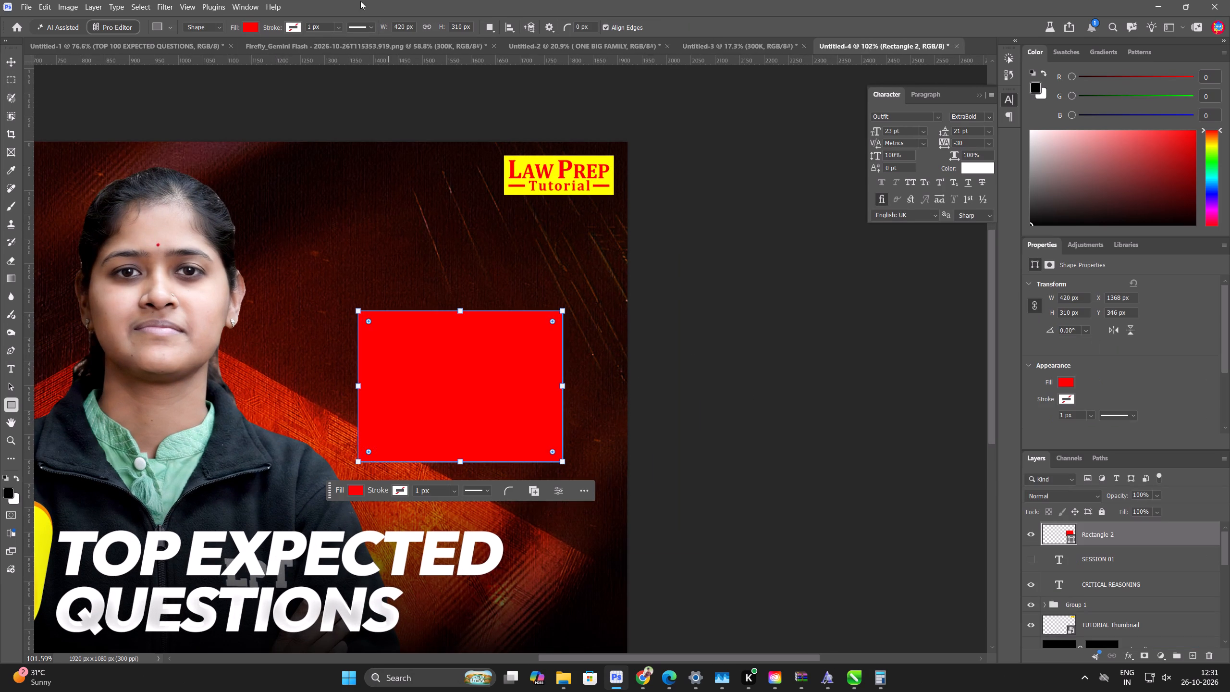
left_click(253, 26)
left_click(223, 90)
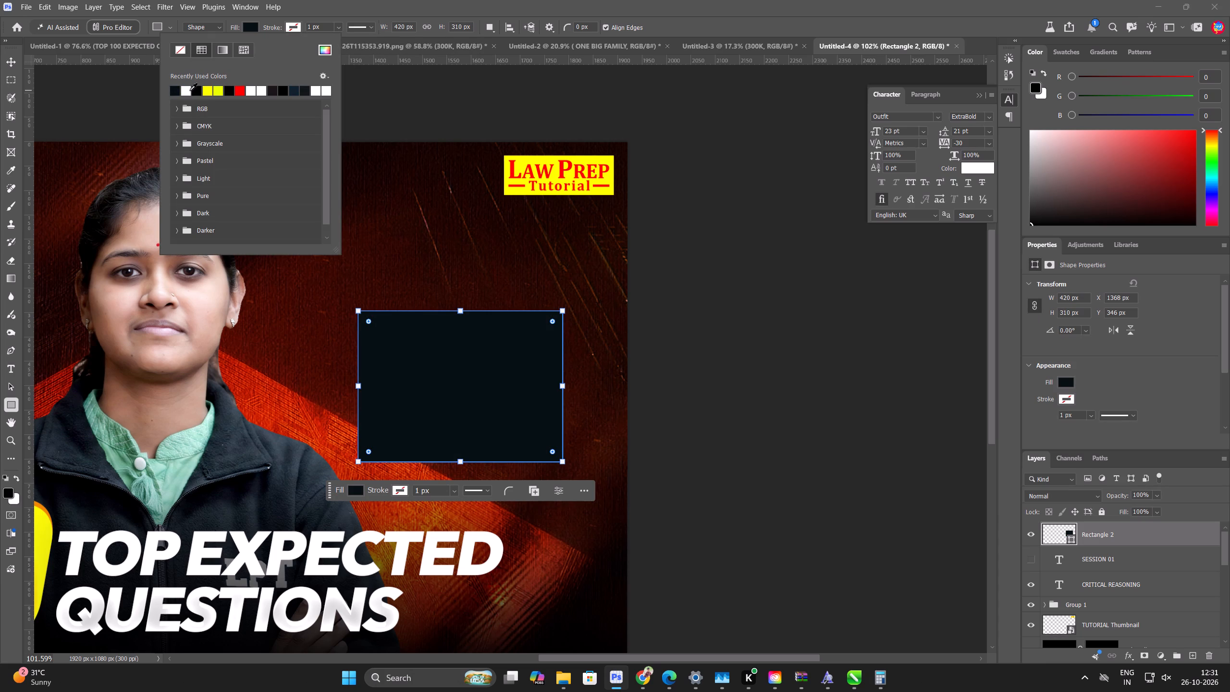
Move the dark rectangle down the layer stack until it sits directly beneath the 01 text layer.
left_click(6, 62)
key("ctrl+bracketleft")
key("ctrl+bracketleft")
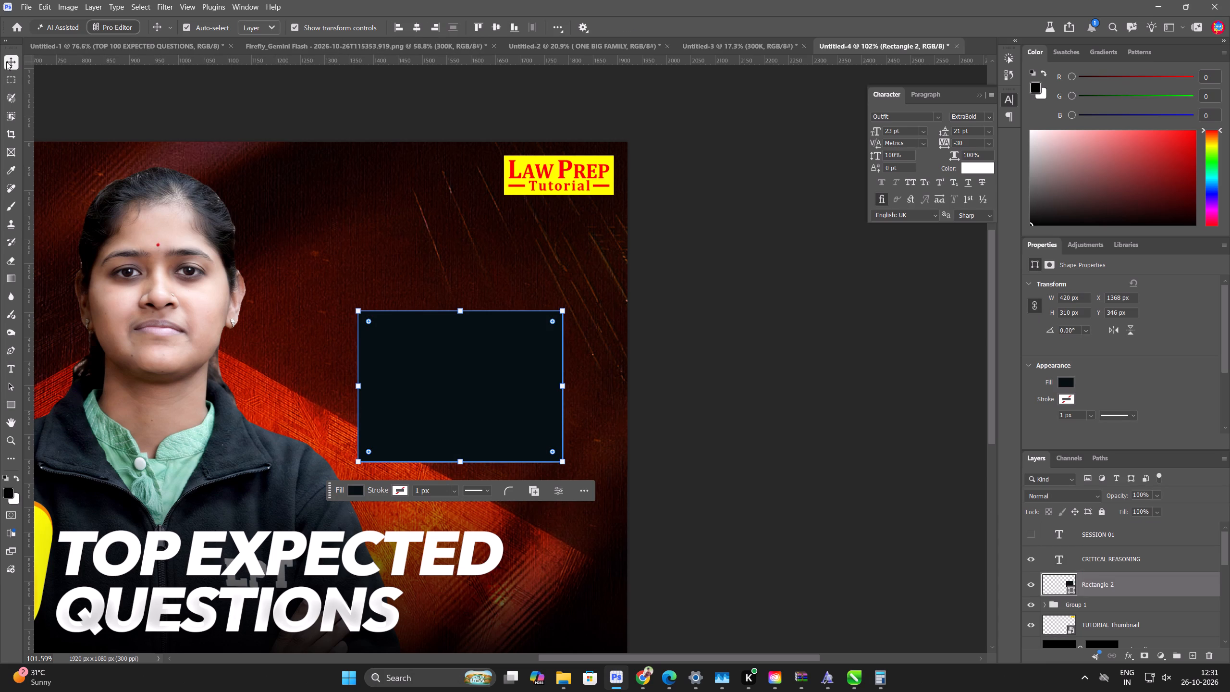
key("ctrl+bracketleft")
key("ctrl+bracketleft")
key("ctrl+bracketleft")
key("ctrl+bracketleft")
key("ctrl+bracketleft")
key("ctrl+bracketleft")
key("ctrl+bracketleft")
key("ctrl+bracketleft")
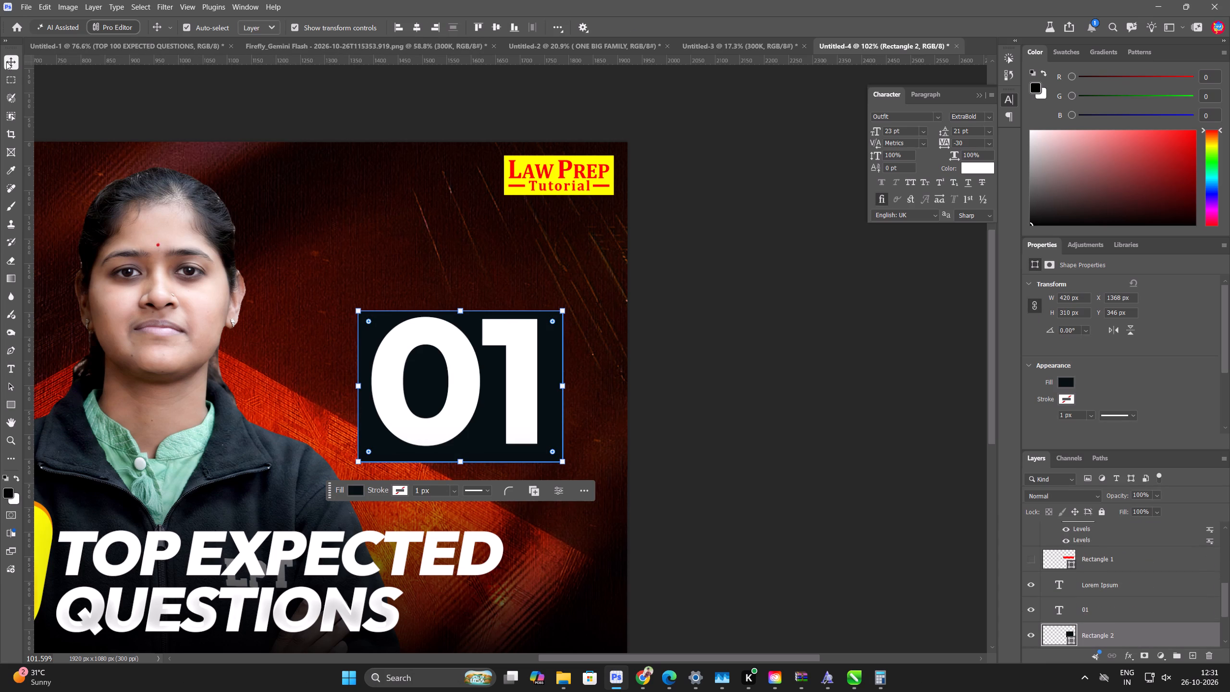
Reposition the 01 text so it is vertically centred within the dark rectangle.
scroll(538, 297, "up", 3)
left_click_drag(497, 429, 490, 447)
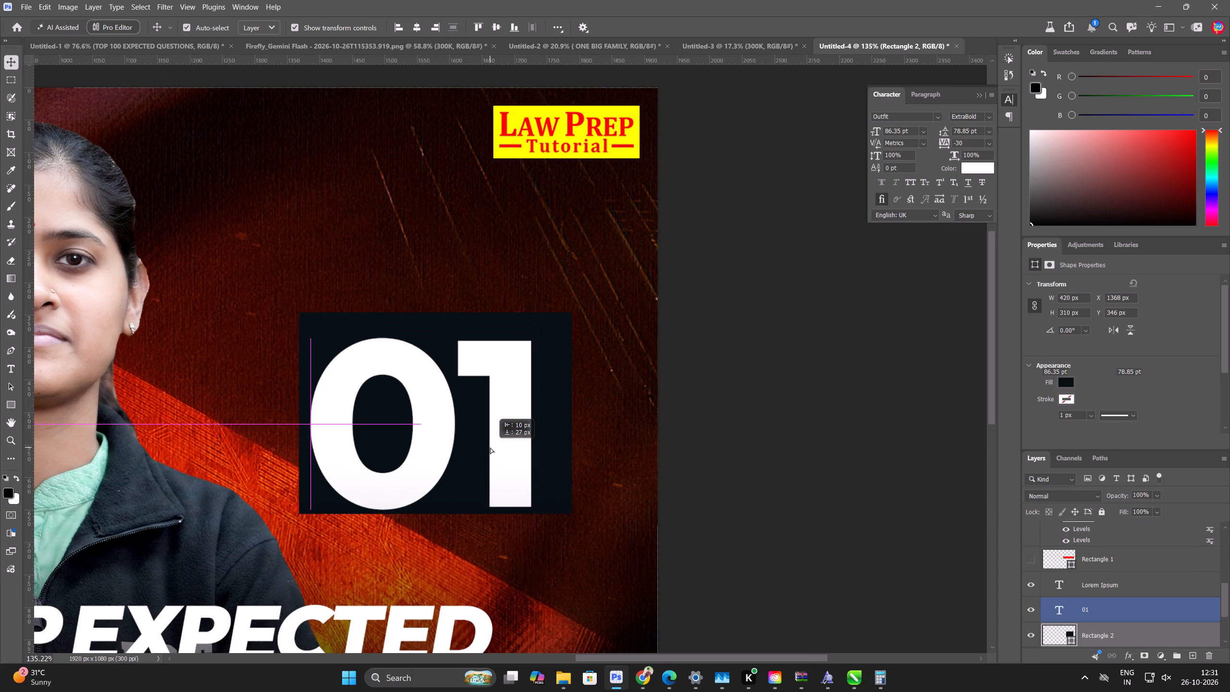
left_click_drag(490, 447, 492, 440)
left_click(918, 439)
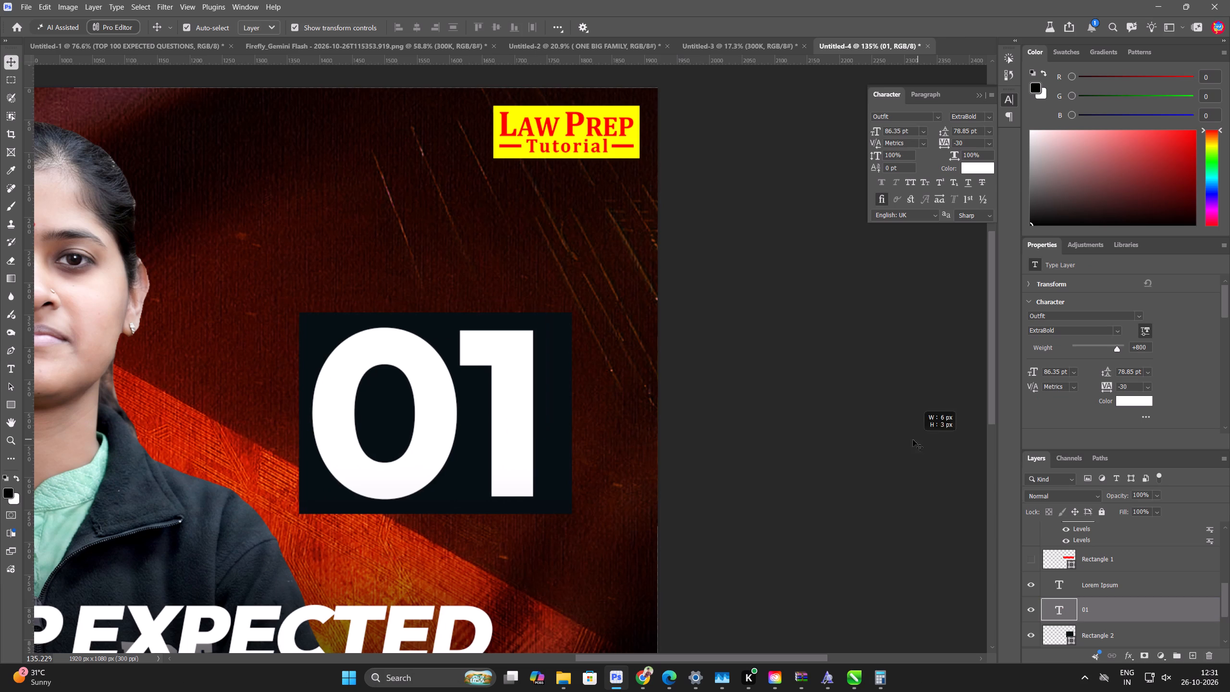
Duplicate the dark rectangle and resize the copy into a band about 457 by 88 px along the top of the 01 box.
left_click_drag(559, 442, 559, 308, "alt")
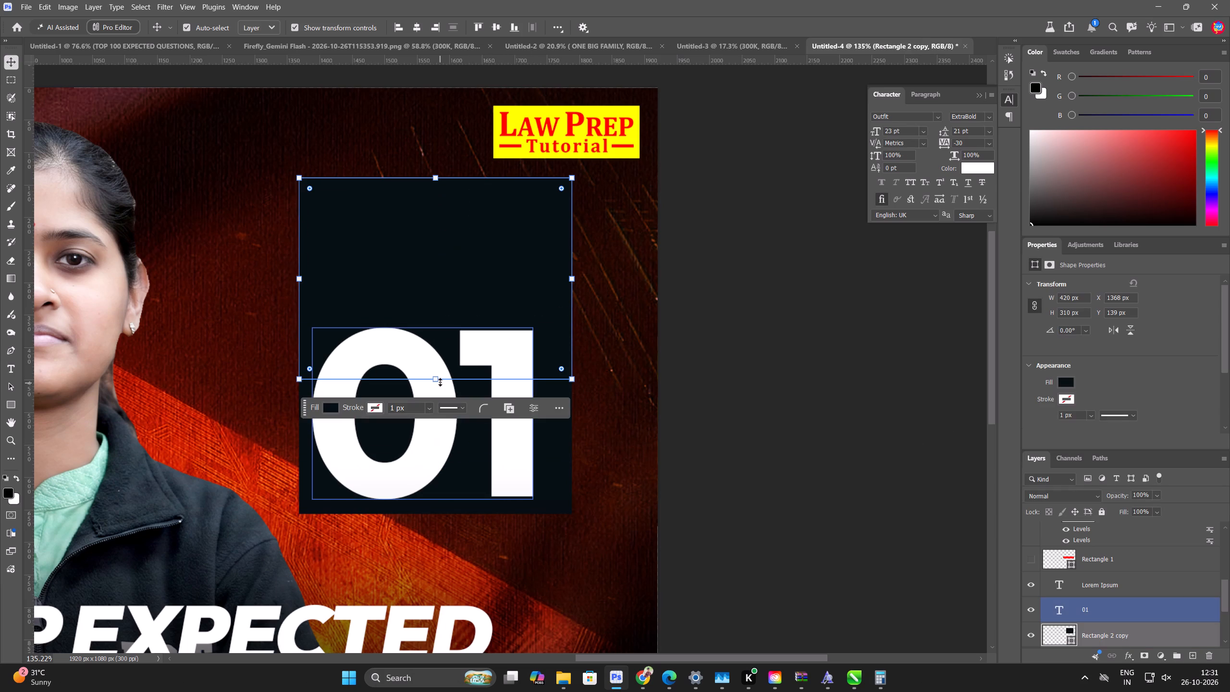
left_click_drag(440, 382, 462, 238, "shift")
left_click_drag(480, 195, 485, 281)
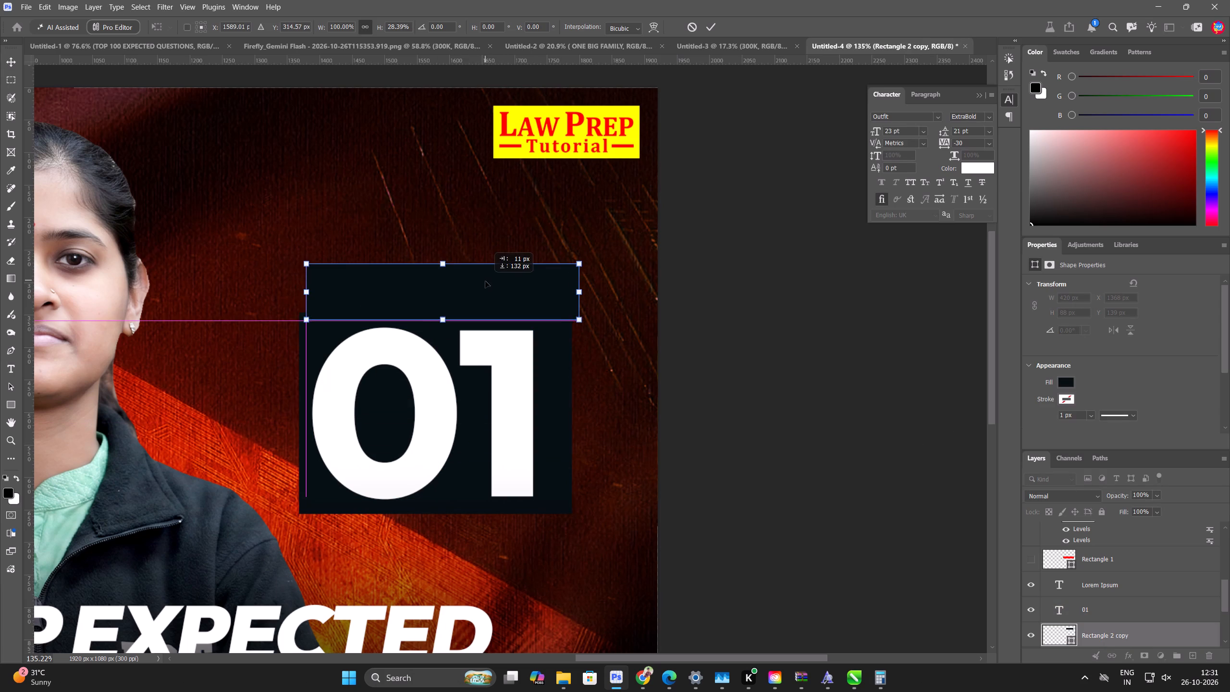
left_click_drag(485, 281, 482, 274)
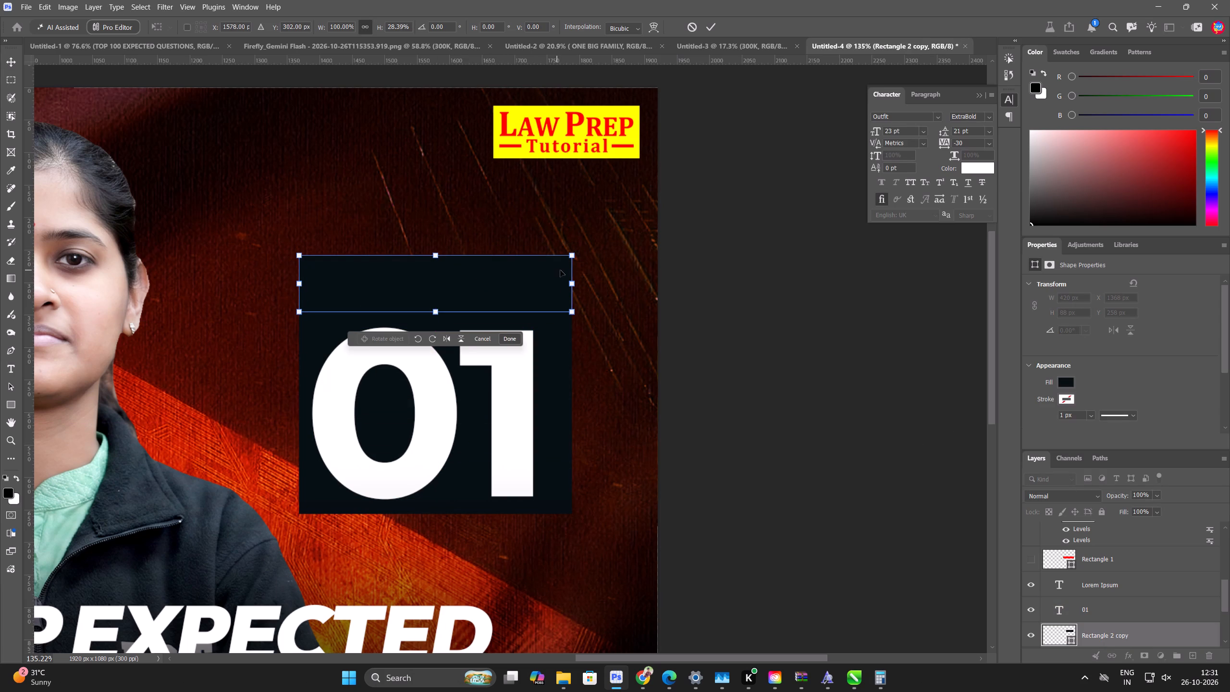
left_click_drag(577, 281, 601, 286, "shift")
left_click_drag(568, 289, 552, 292)
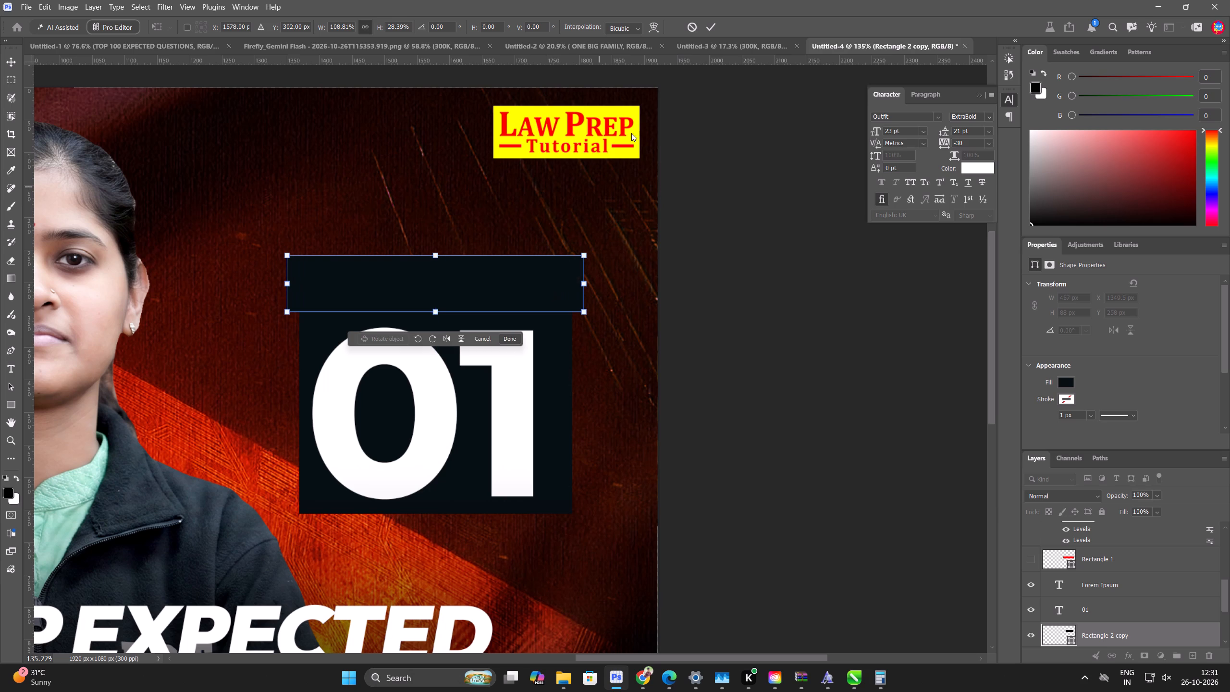
left_click_drag(712, 28, 711, 33)
double_click(1057, 629)
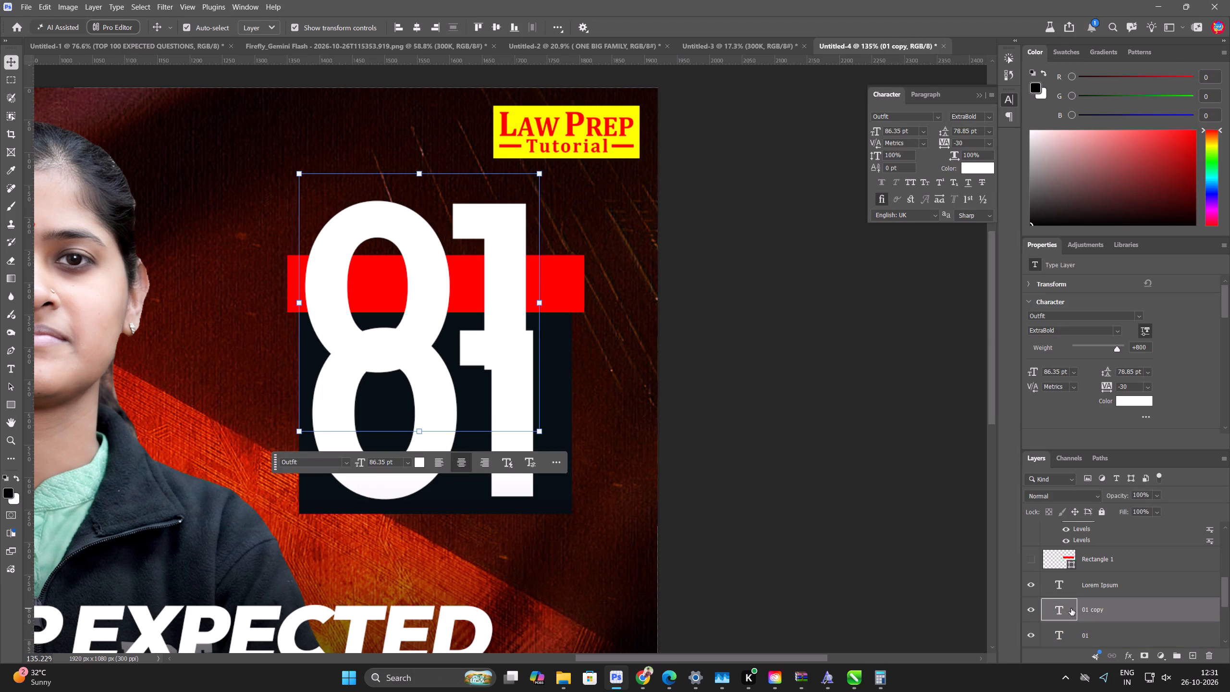
key("ctrl+v")
Set the SESSION text's font size to 21 pt.
key("ctrl+a")
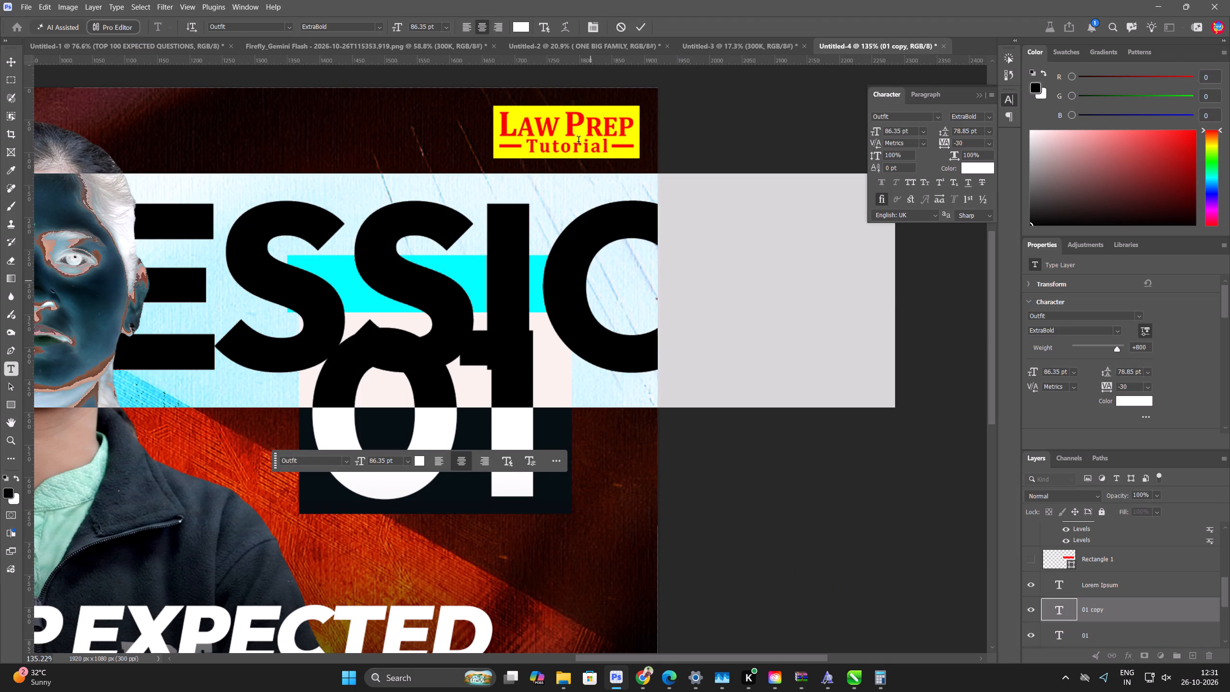
left_click_drag(394, 30, 355, 38)
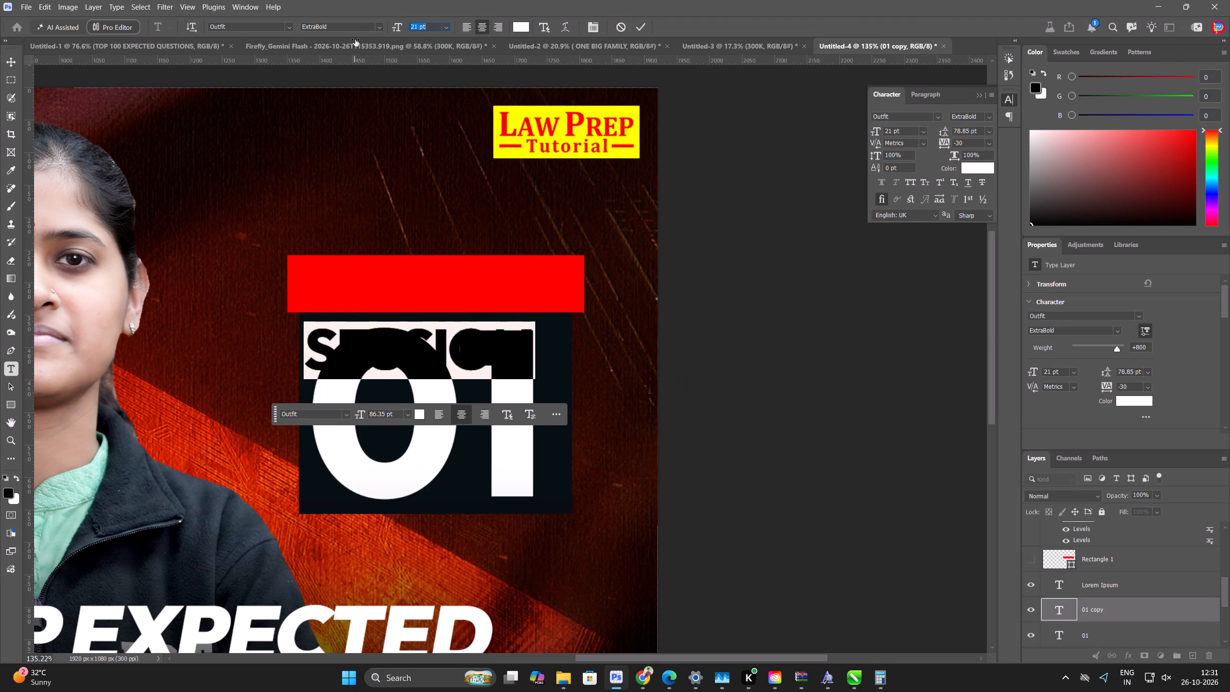
left_click(526, 357)
left_click_drag(519, 347, 548, 344)
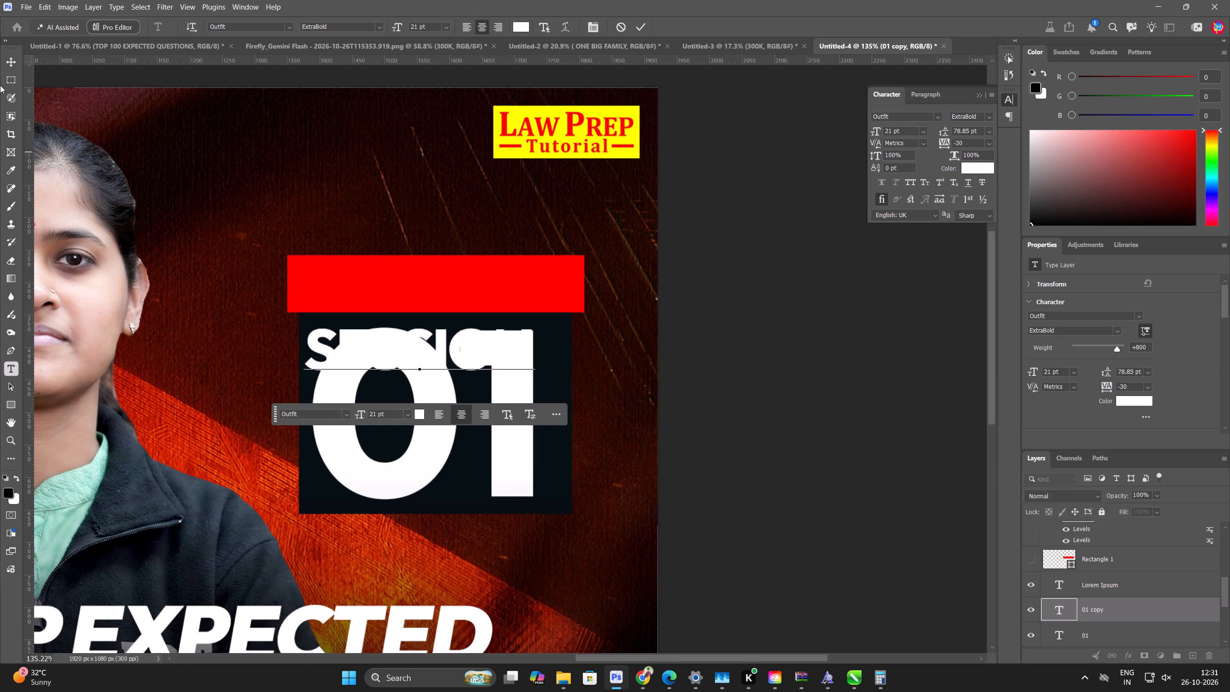
Commit the SESSION text and move it up so it sits centred on the red band above 01.
left_click(12, 60)
key("Up")
key("Up")
key("Up")
key("Up")
key("Up")
key("Up")
key("Up")
key("Up")
key("Up")
key("Up")
key("Up")
key("Up")
key("Up")
key("Up")
key("Up")
key("Up")
key("Up")
key("Up")
key("Up")
key("Up")
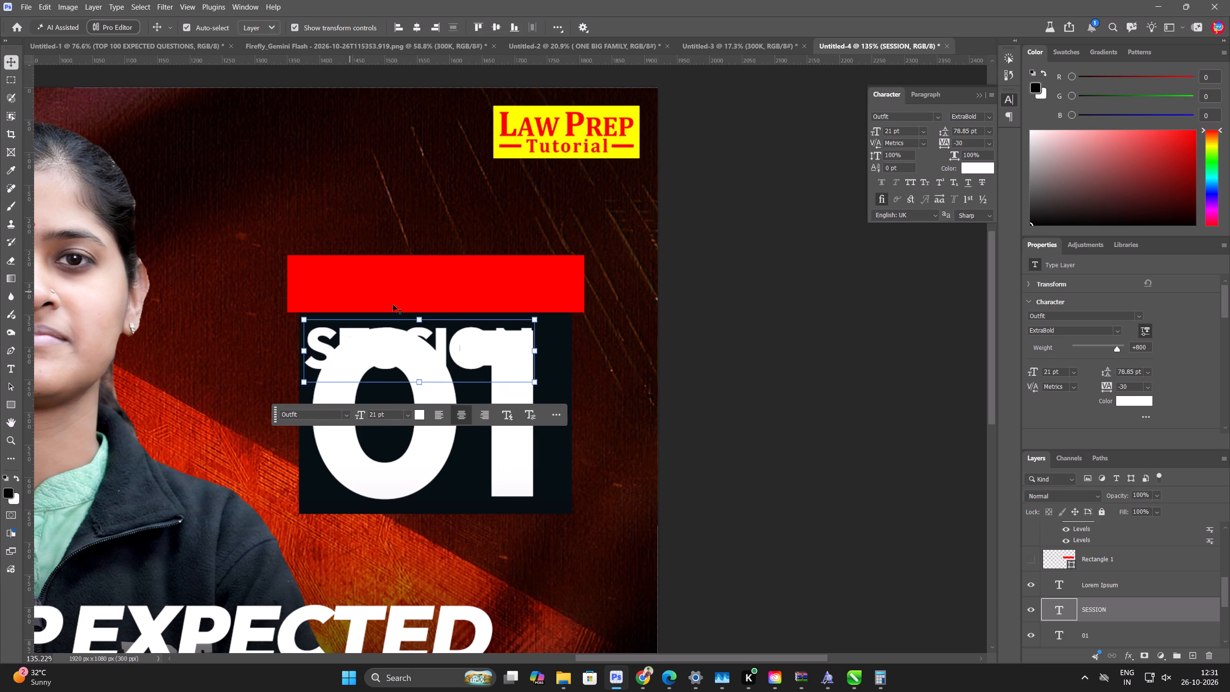
left_click_drag(443, 336, 447, 275)
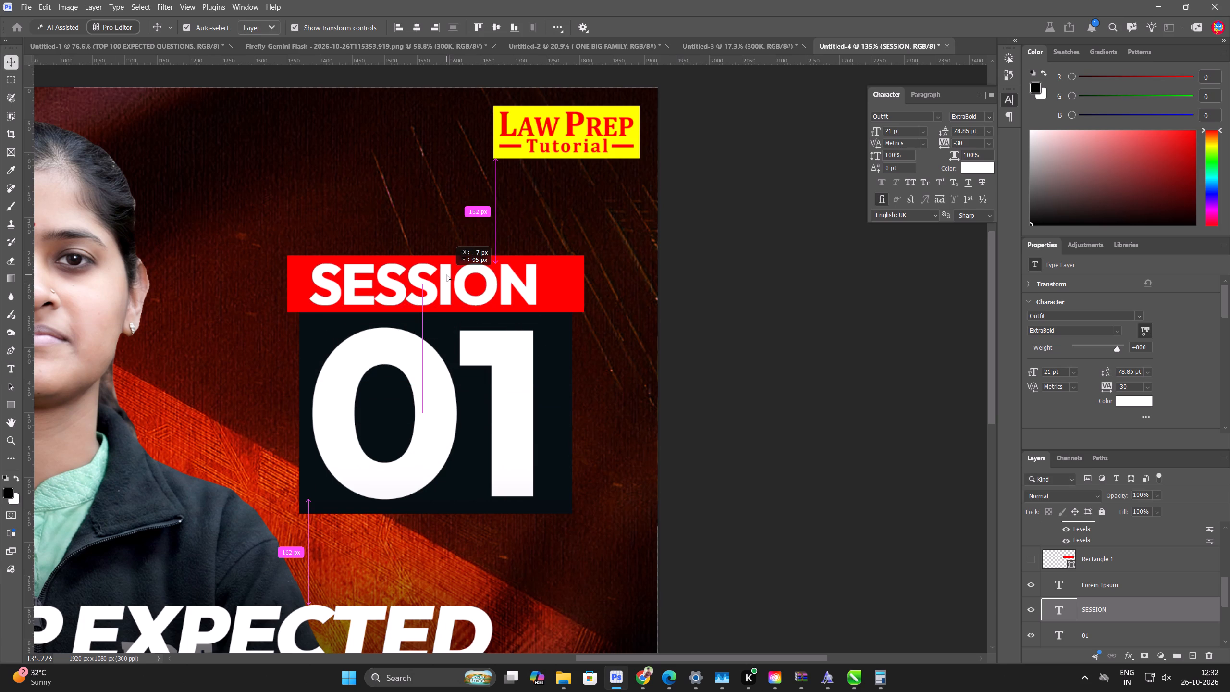
left_click_drag(447, 275, 457, 272)
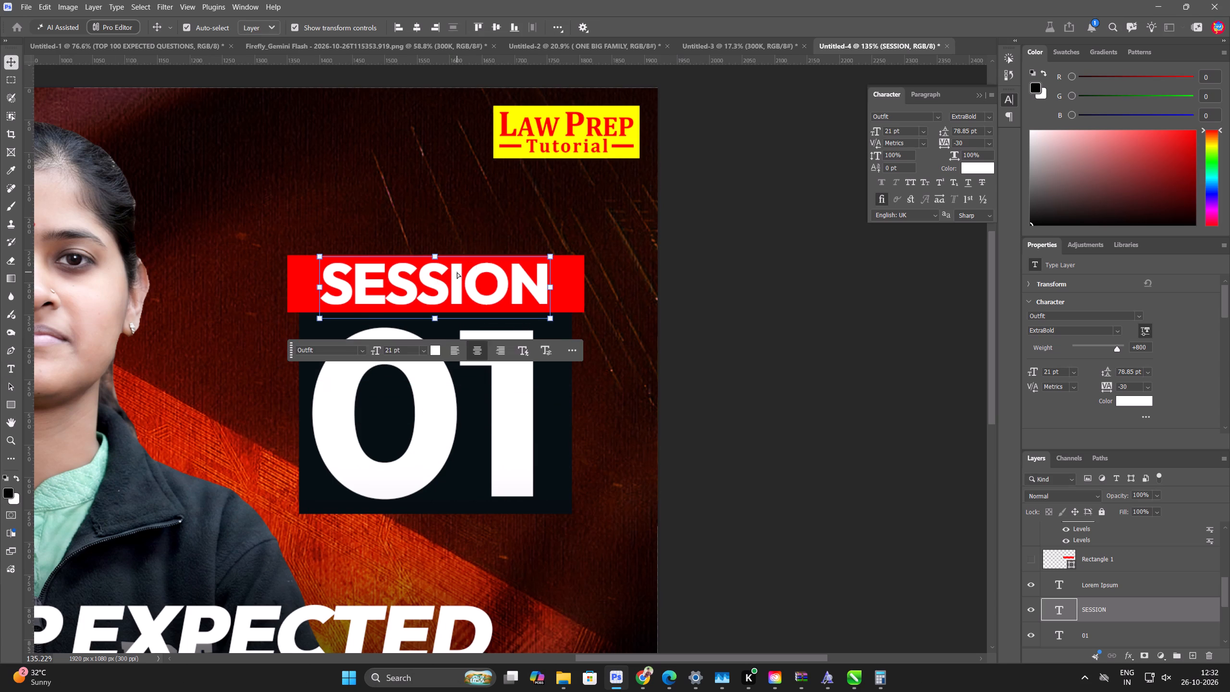
scroll(477, 267, "down", 11)
left_click(648, 256)
key("ctrl+0")
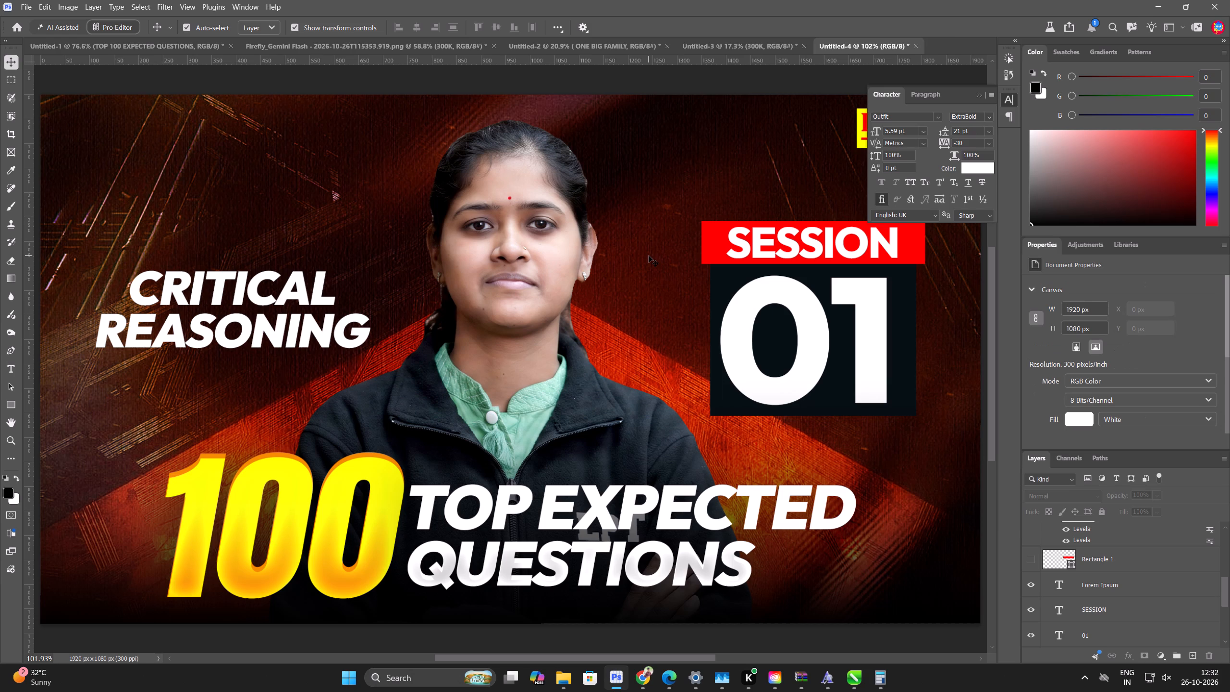
Select the SESSION and 01 texts with their red band and dark box, scale them together to 76.70%, and reposition them beside the presenter.
left_click(734, 412)
left_click(739, 394, "shift")
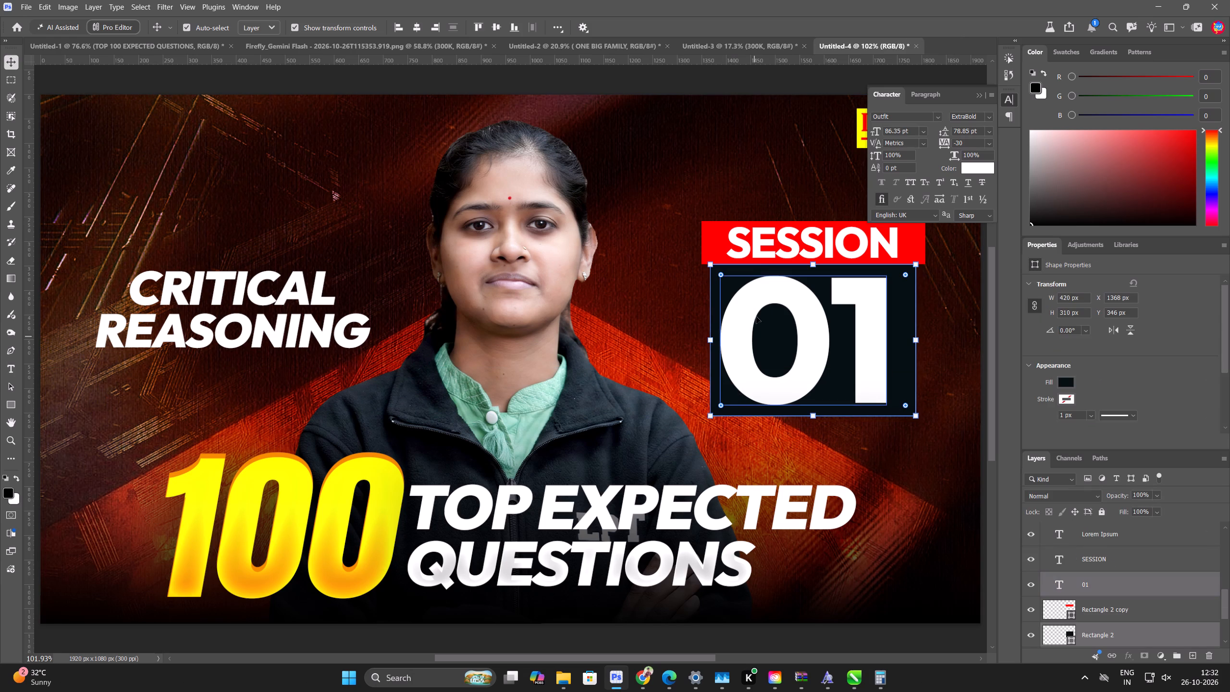
left_click(759, 239, "shift")
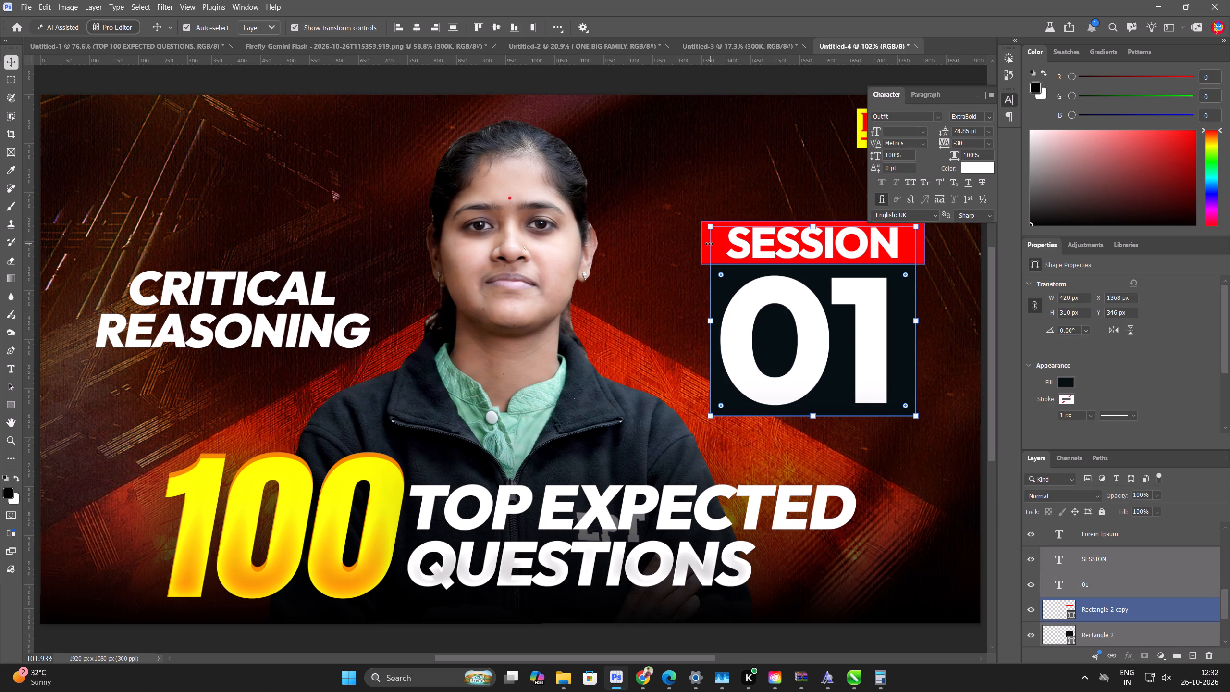
scroll(734, 235, "up", 8)
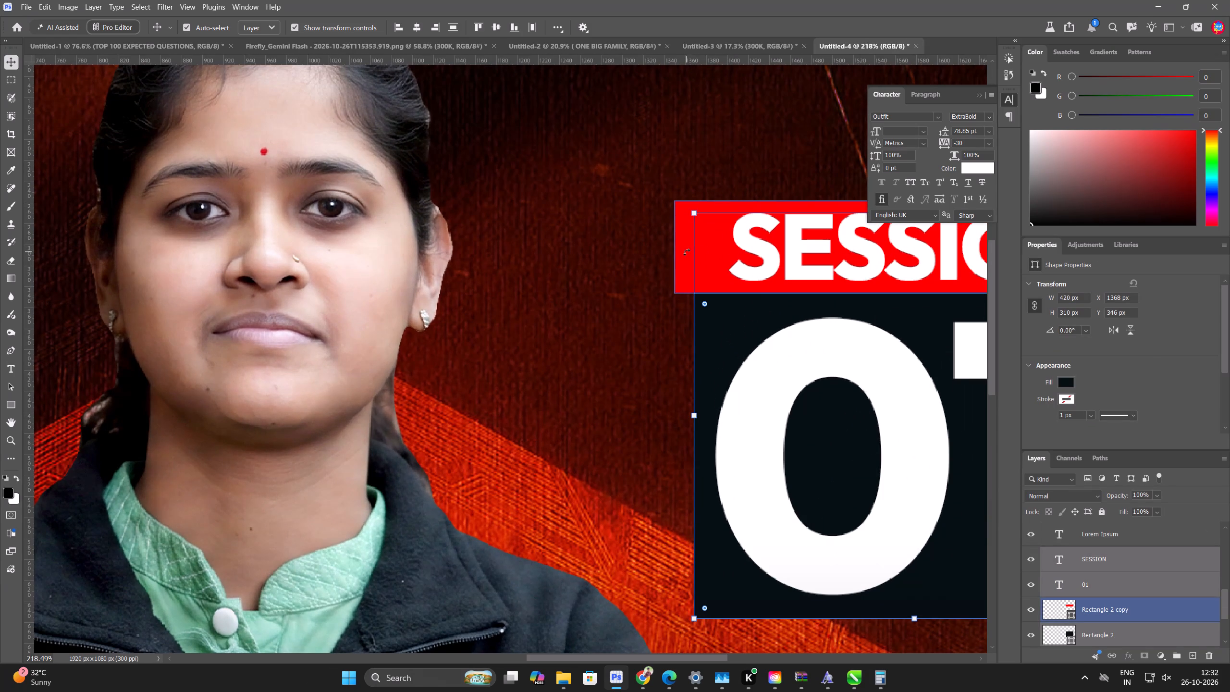
left_click(677, 249, "shift")
scroll(673, 269, "down", 8)
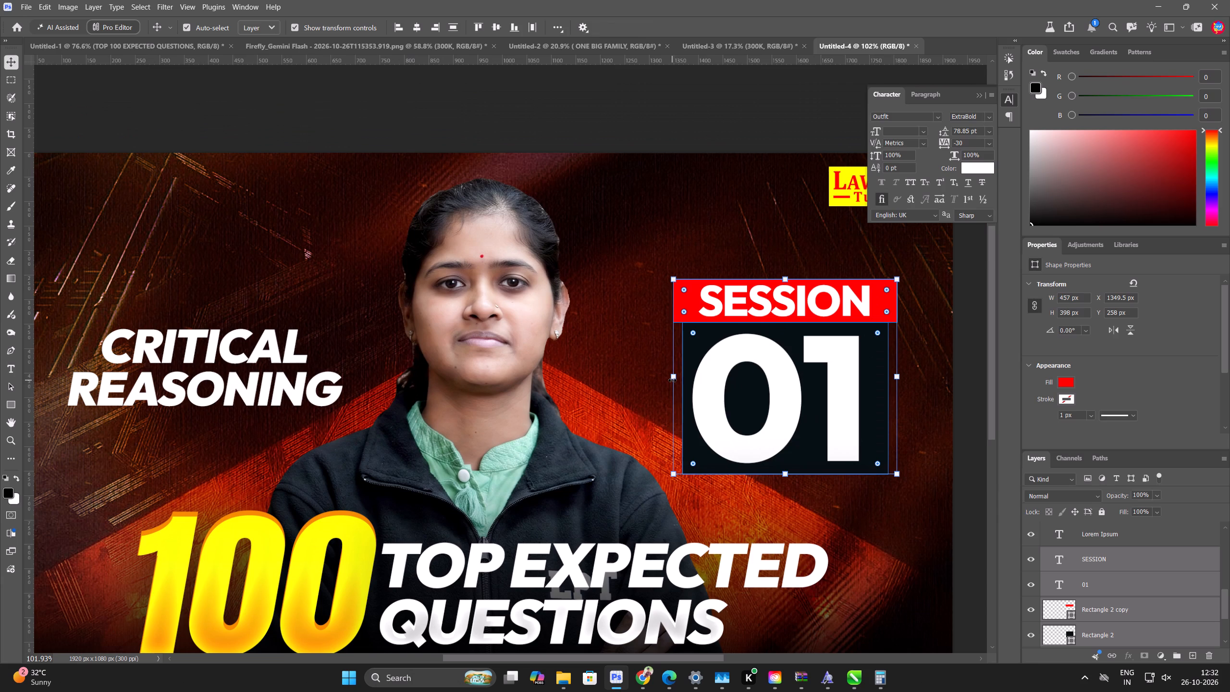
left_click_drag(672, 380, 726, 385)
left_click_drag(801, 367, 741, 365)
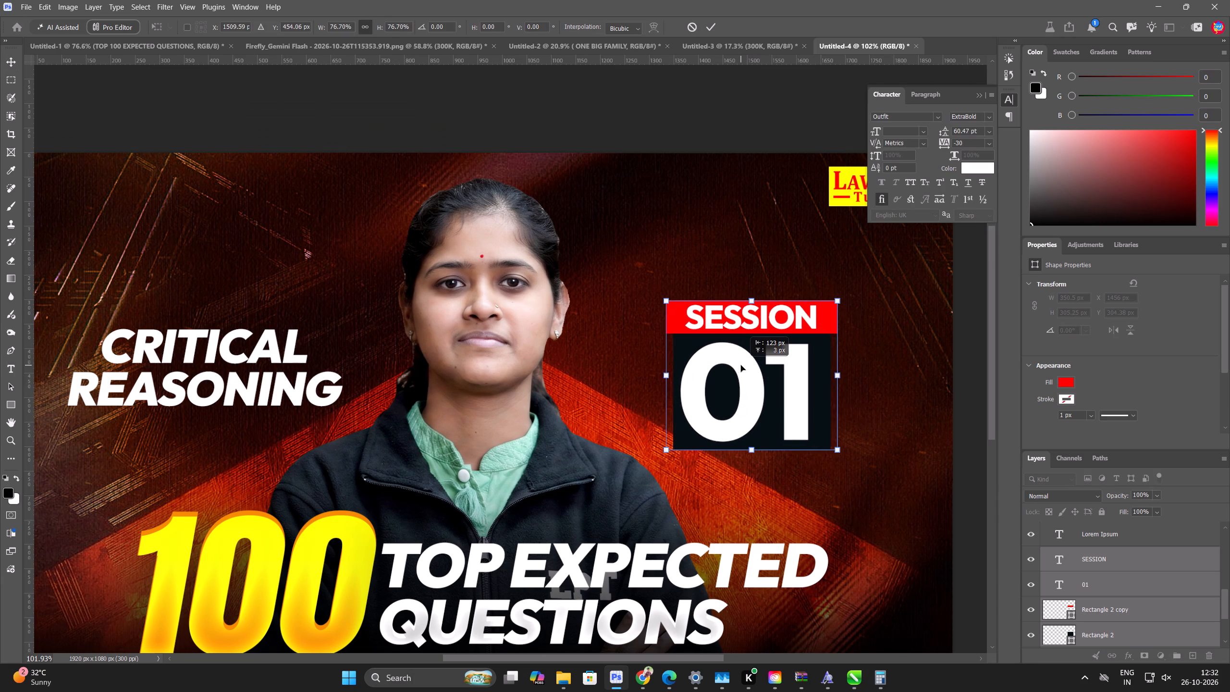
left_click_drag(741, 365, 761, 353)
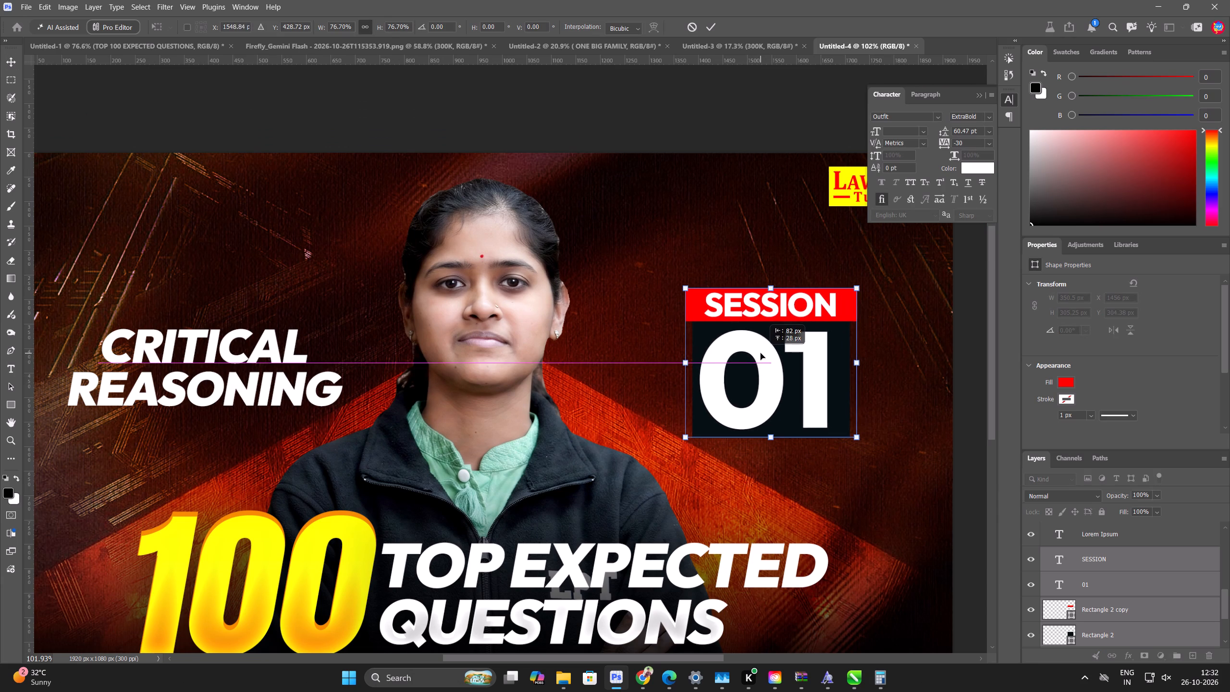
left_click_drag(761, 353, 768, 388)
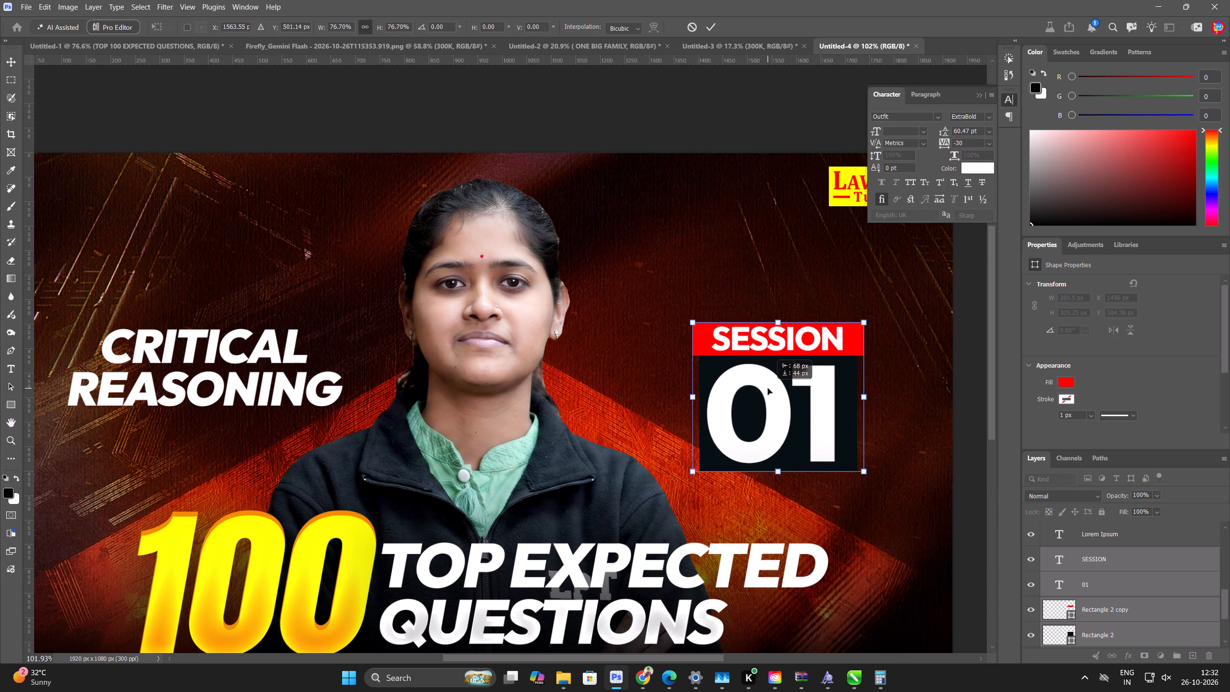
left_click_drag(768, 388, 768, 386)
left_click(709, 25)
Set the TOP EXPECTED QUESTIONS text's drop shadow to 100% opacity and 120 px size.
scroll(660, 169, "down", 4)
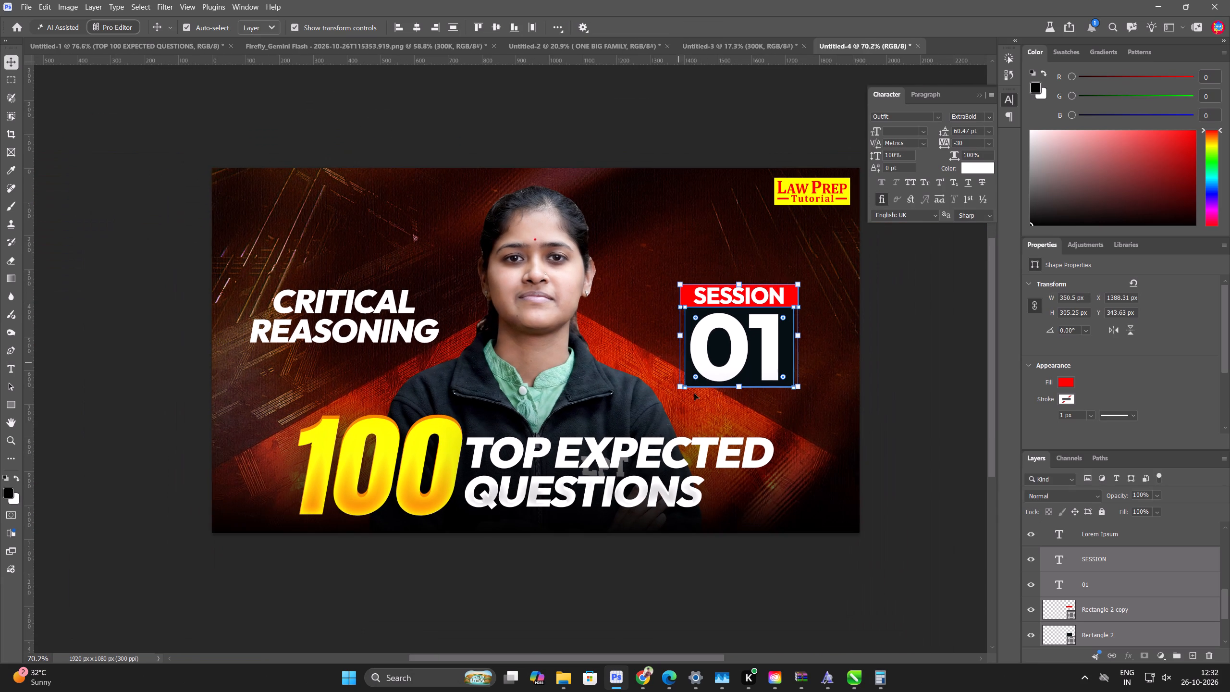
left_click(723, 440)
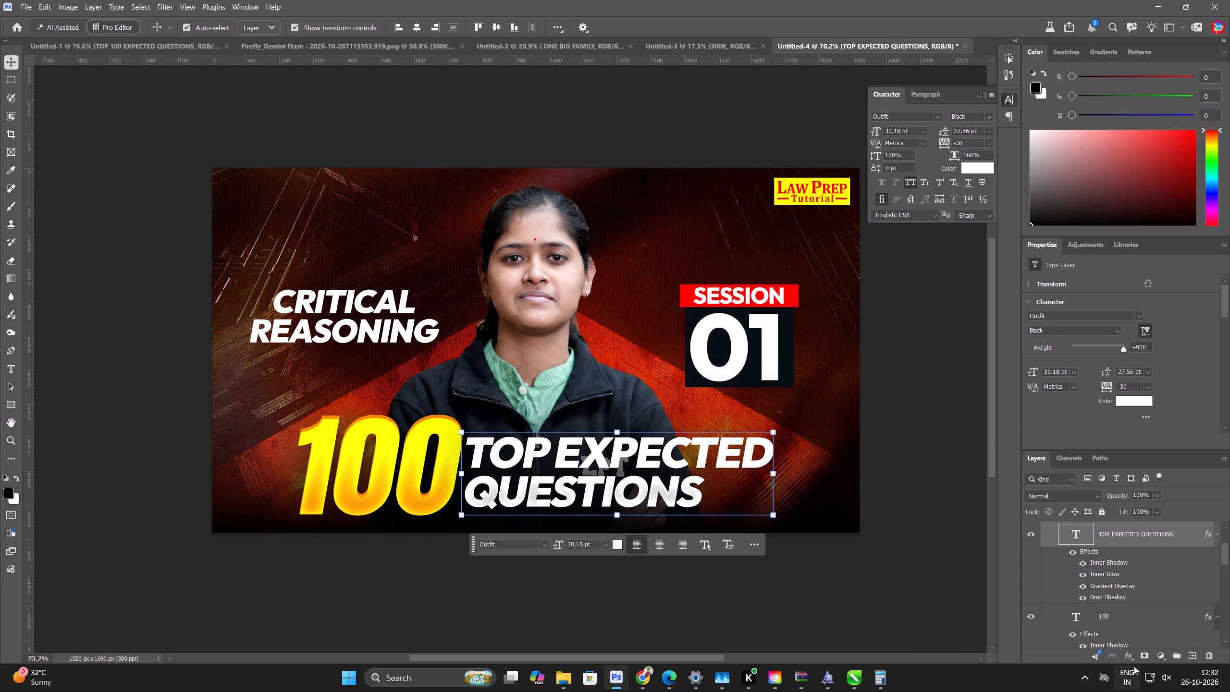
double_click(1112, 596)
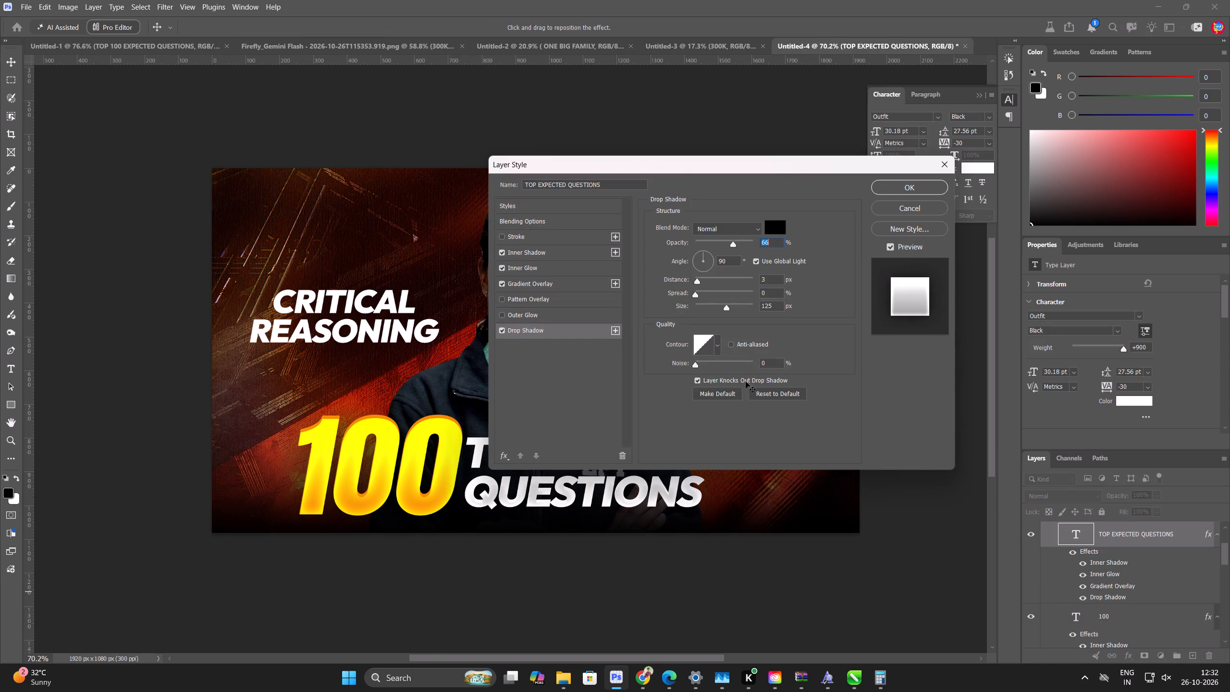
left_click_drag(718, 308, 747, 329)
left_click_drag(747, 329, 726, 326)
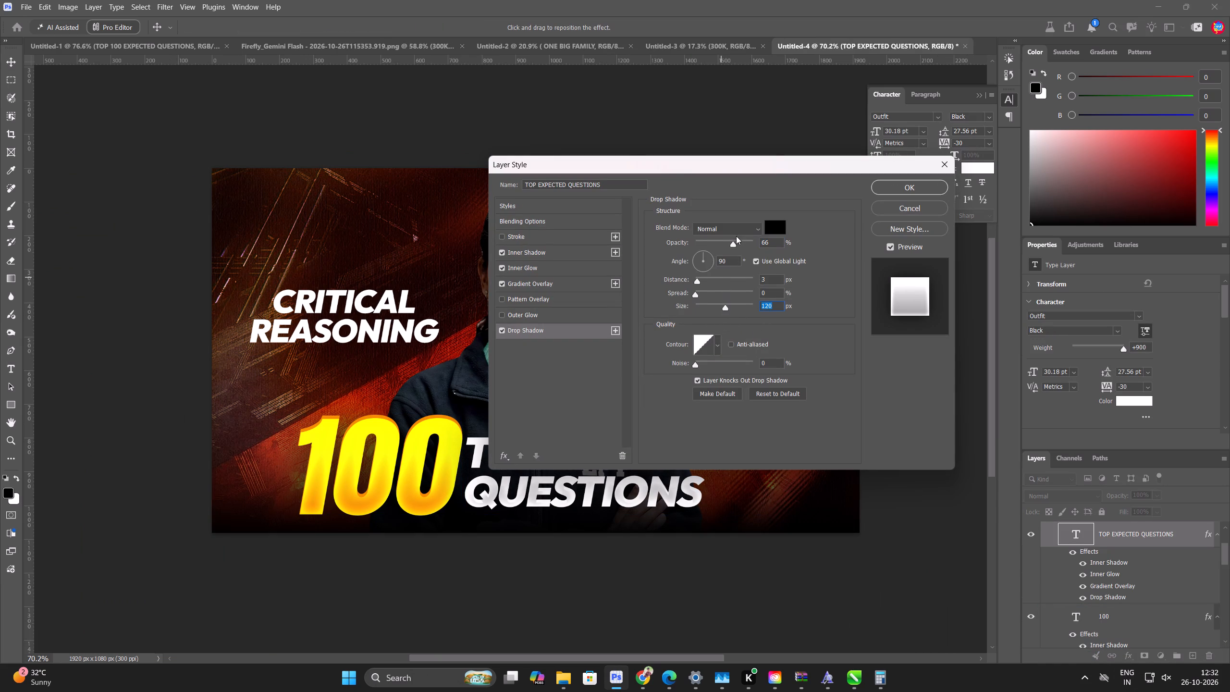
left_click_drag(742, 242, 836, 259)
left_click(892, 191)
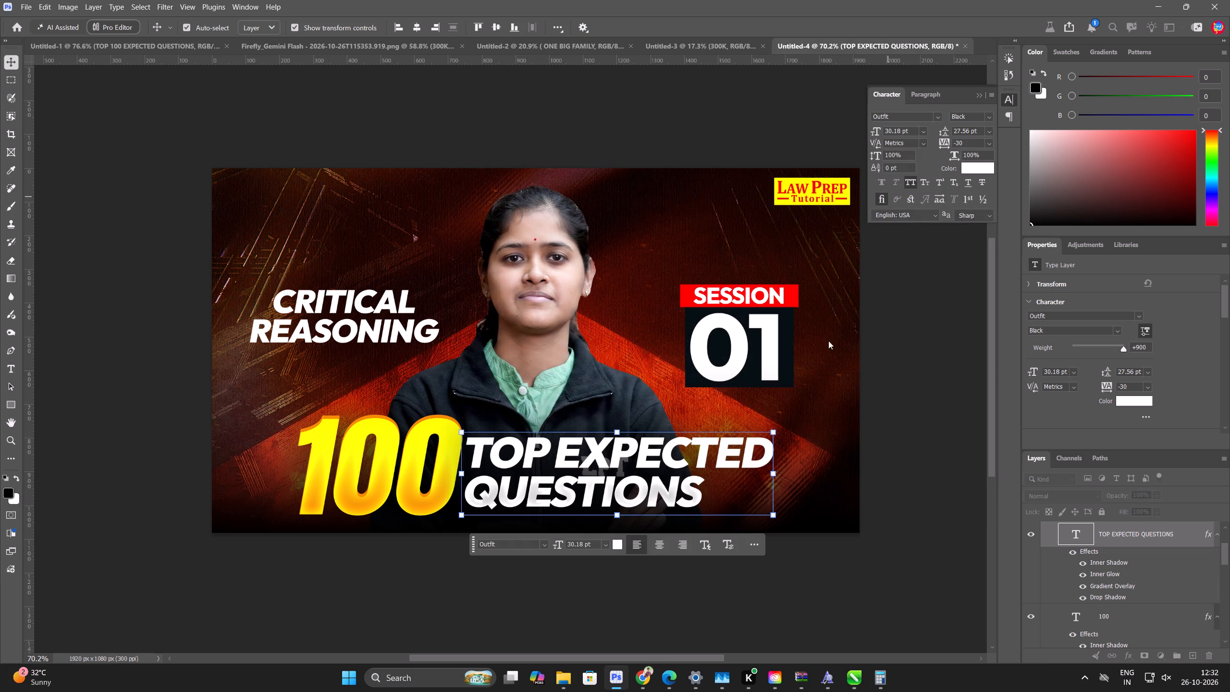
Paint white with an enlarged brush on the Color Fill 1 layer mask to strengthen the black fade along the thumbnail's bottom.
scroll(1140, 591, "down", 4)
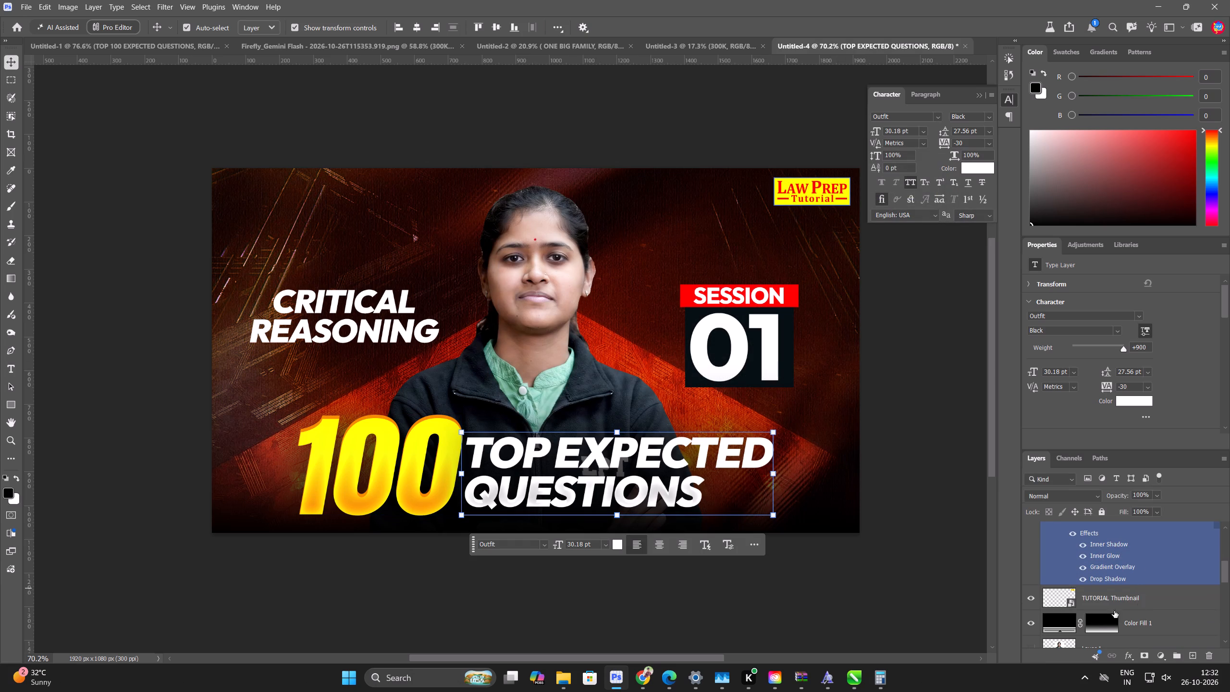
left_click(1105, 618)
key("b")
left_click_drag(752, 444, 689, 496)
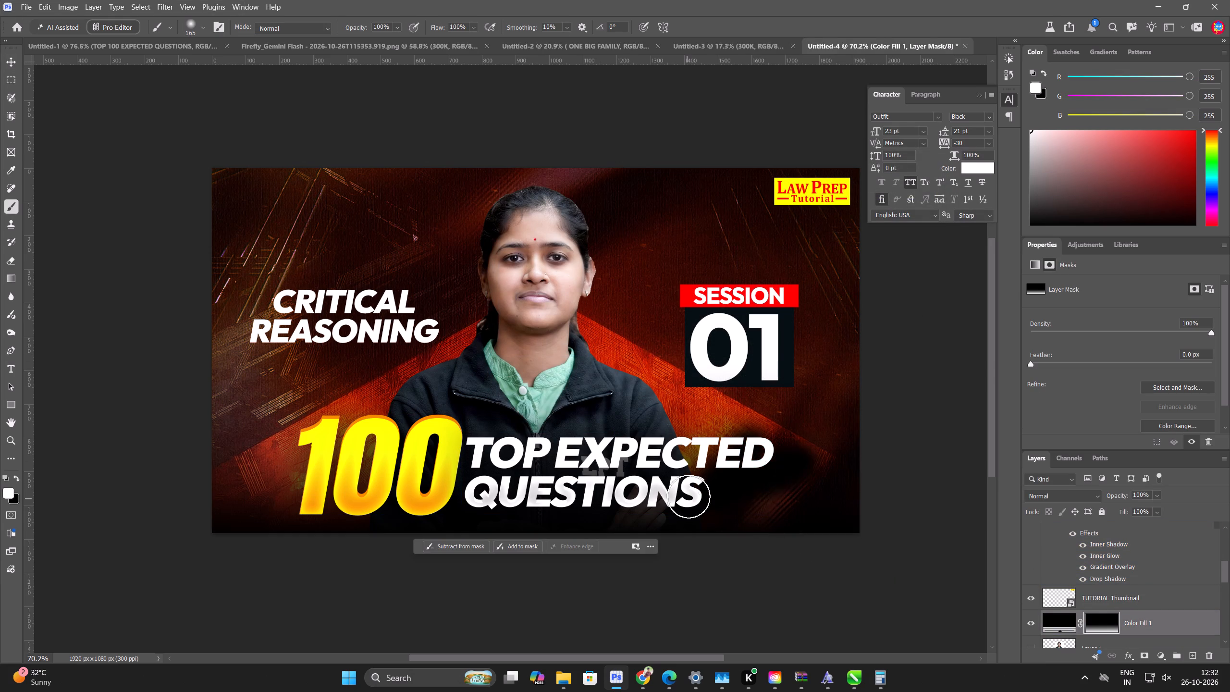
left_click_drag(689, 496, 760, 478)
key("ctrl+z")
right_click_drag(771, 485, 938, 548, "alt")
left_click_drag(932, 537, 61, 593)
left_click(9, 61)
left_click(75, 220)
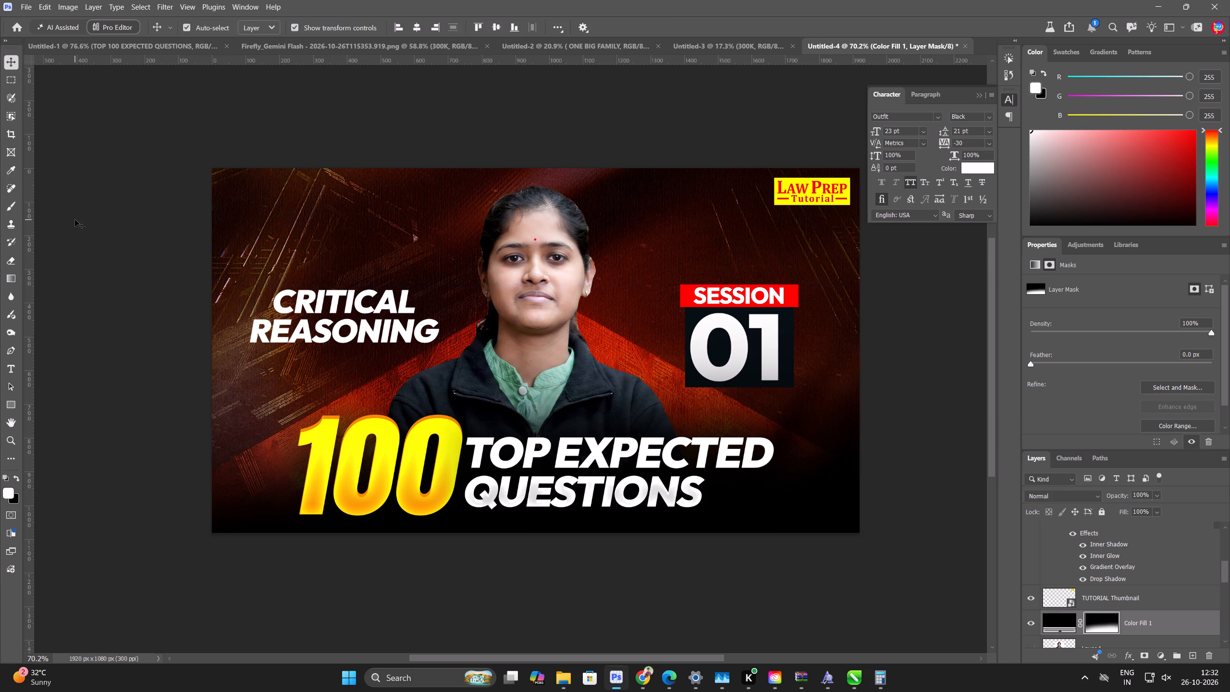
Scale the CRITICAL REASONING text to 118.15% and shift it slightly toward the canvas's outer edge, away from the presenter.
scroll(219, 322, "up", 3)
left_click(321, 323)
left_click_drag(381, 358, 381, 377)
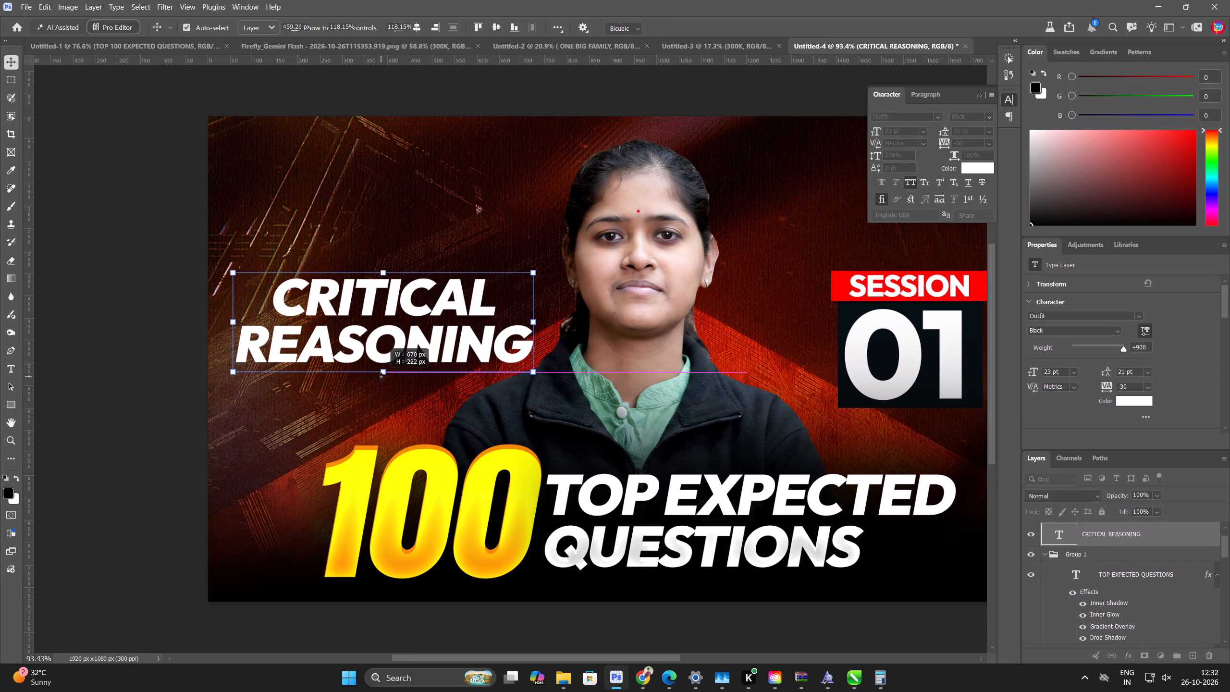
left_click_drag(381, 377, 379, 369)
left_click_drag(399, 316, 389, 313)
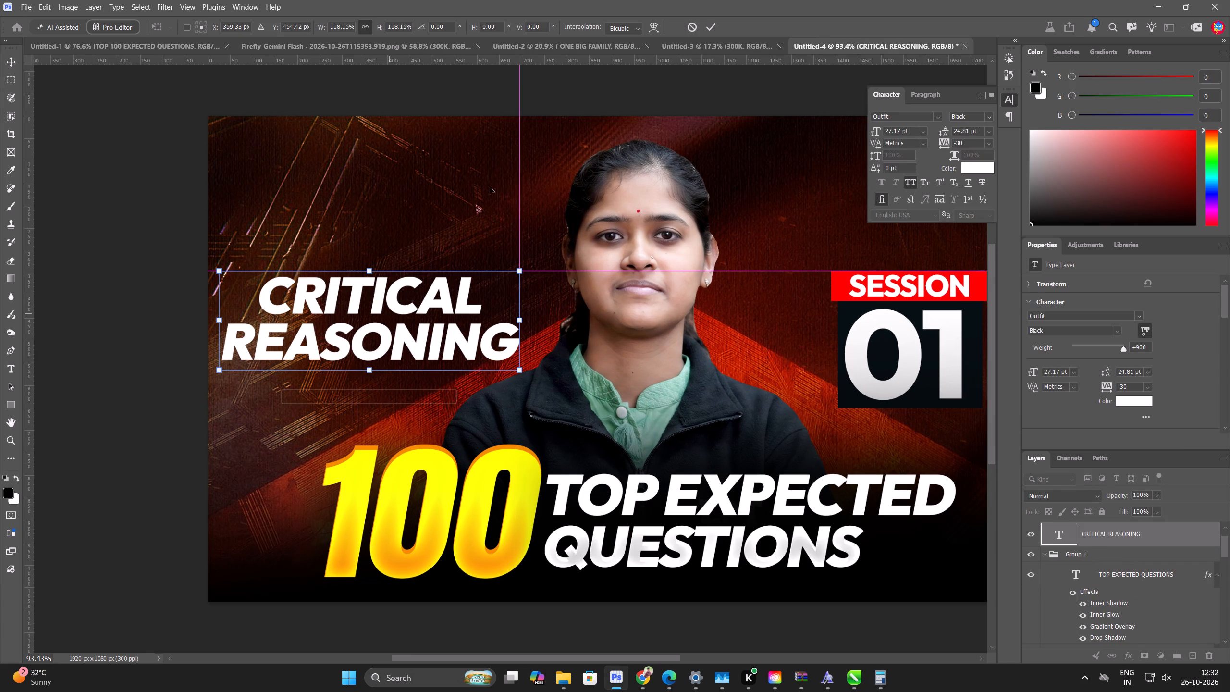
left_click(713, 31)
Add a drop shadow to the CRITICAL REASONING text with 100% opacity and a size of about 18 px.
left_click(1127, 654)
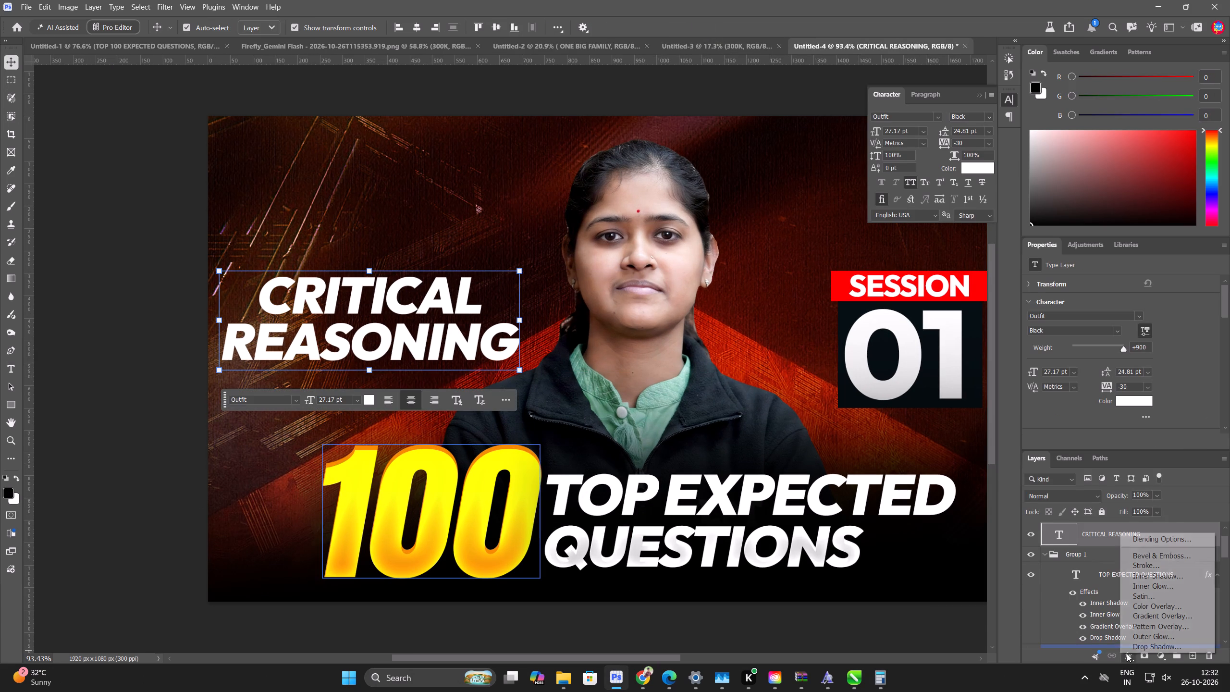
left_click(1132, 648)
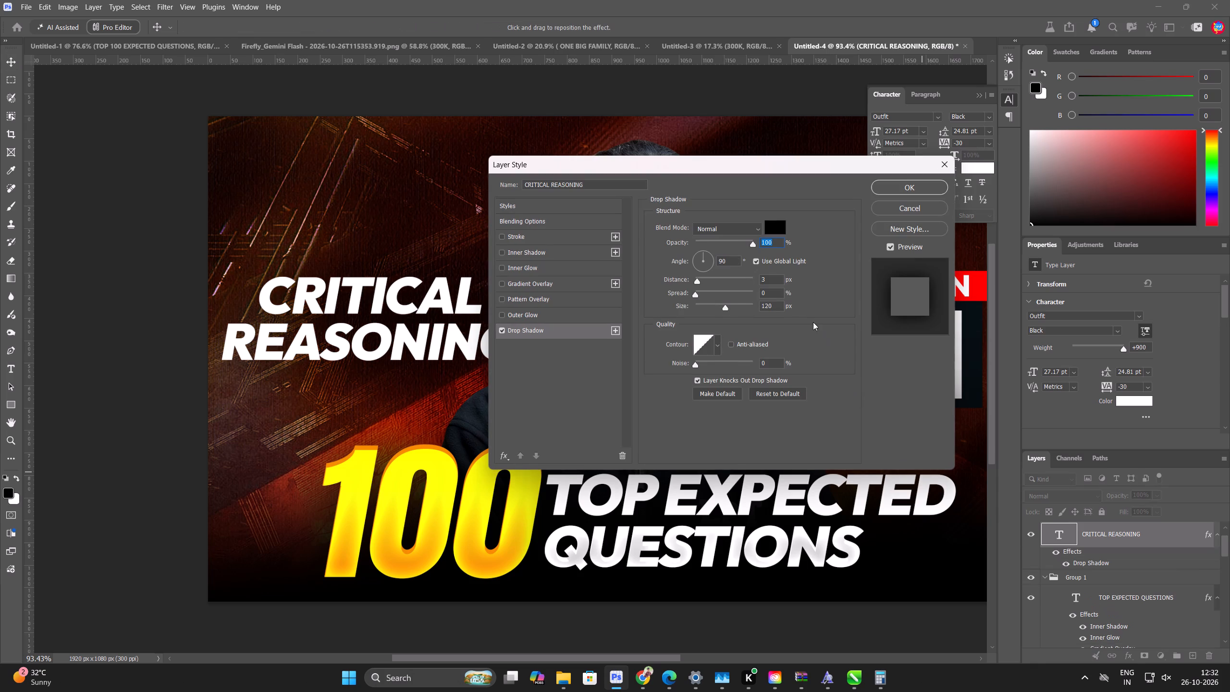
left_click_drag(717, 309, 701, 313)
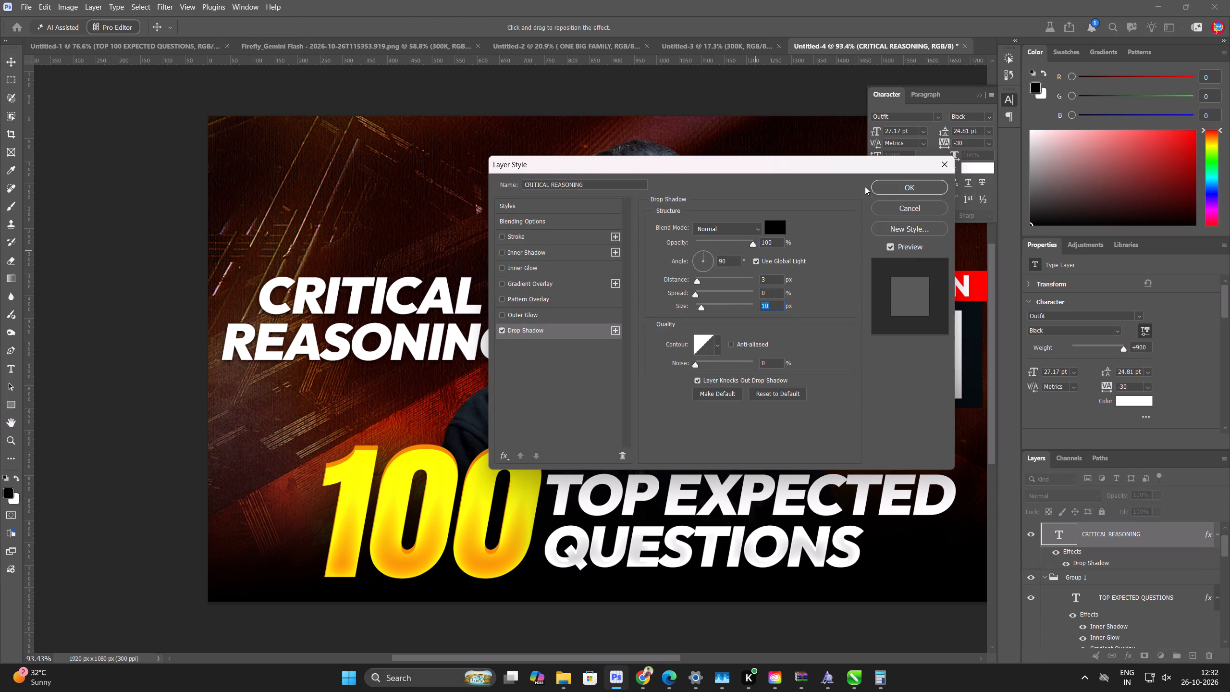
left_click(883, 193)
scroll(489, 160, "down", 7)
left_click(119, 267)
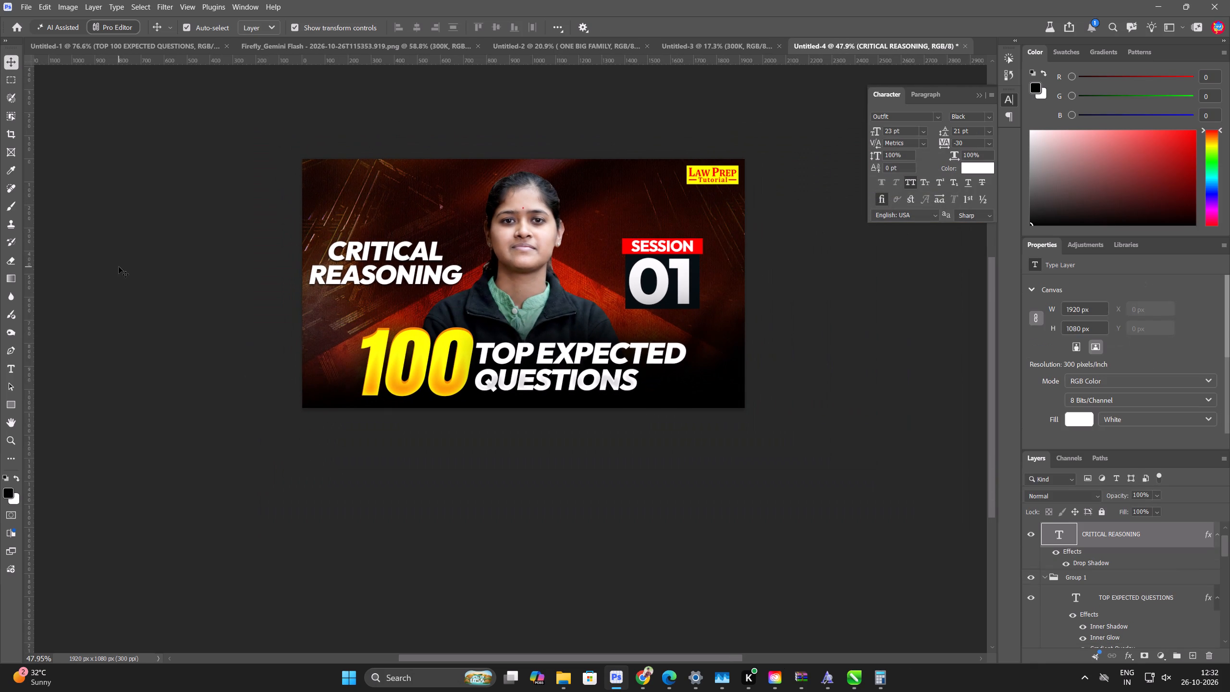
key("ctrl+0")
Switch to Chrome, copy CLAT 2027 from the Session 01 topic in the LPT Design Sheet, and return to Photoshop.
key("alt+Tab")
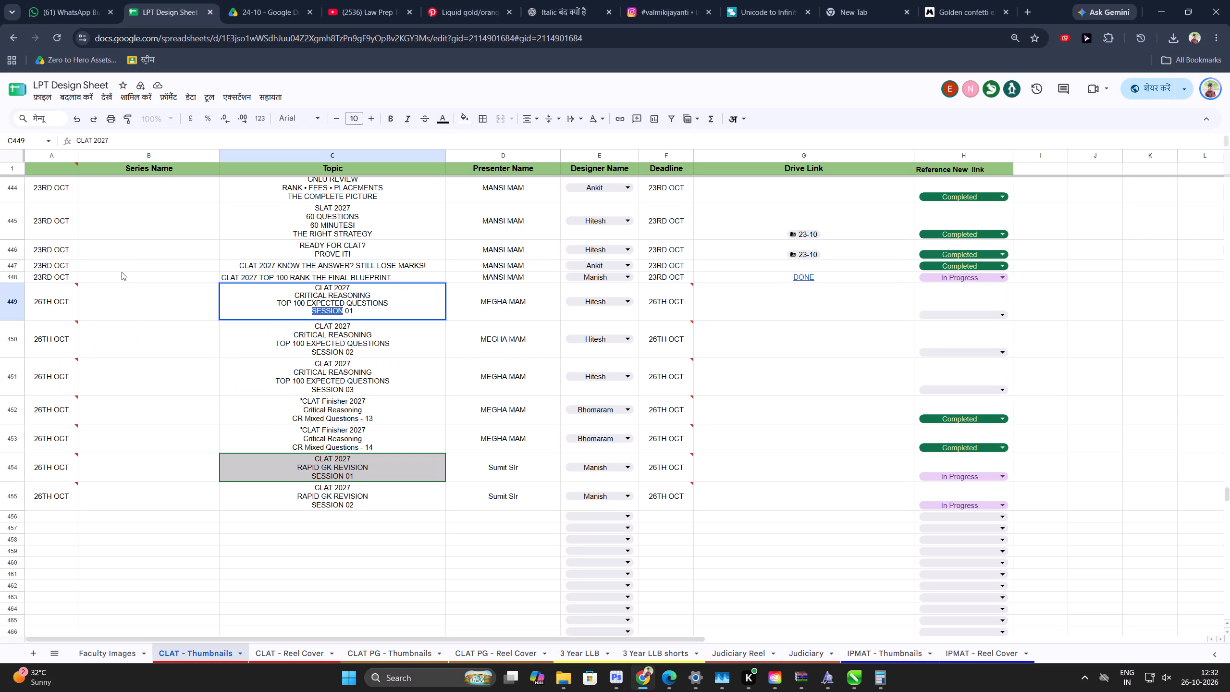
left_click_drag(305, 288, 386, 280)
key("ctrl+c")
key("ctrl+c")
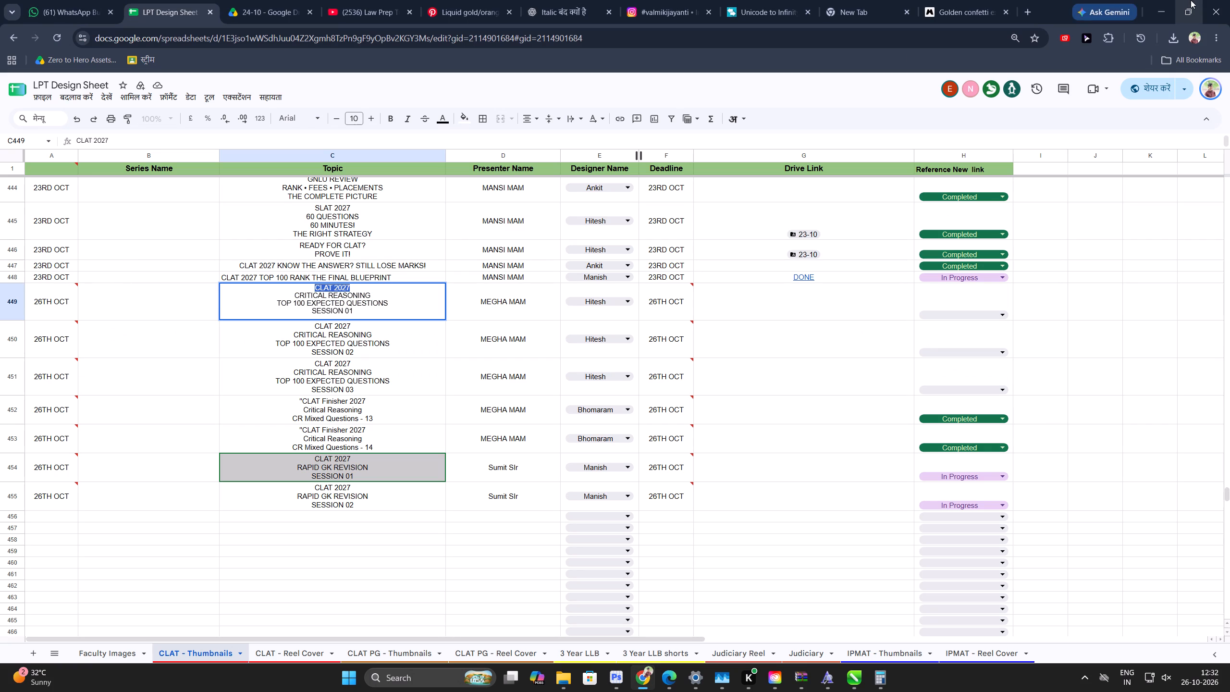
left_click_drag(1168, 0, 1164, 2)
Duplicate the 01 text to the canvas top, replace the copy's content with CLAT 2027, and widen the gap between the words with spaces.
left_click_drag(756, 350, 573, 220, "alt")
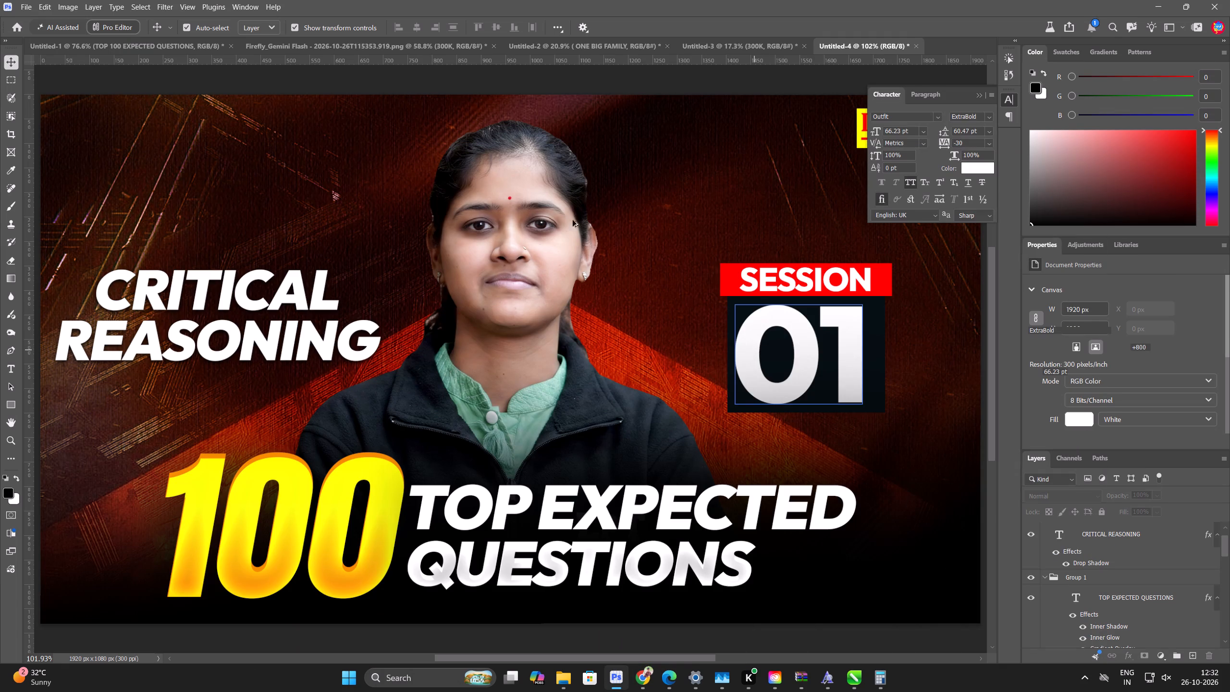
left_click_drag(573, 220, 412, 127, "alt")
double_click(412, 127, "alt")
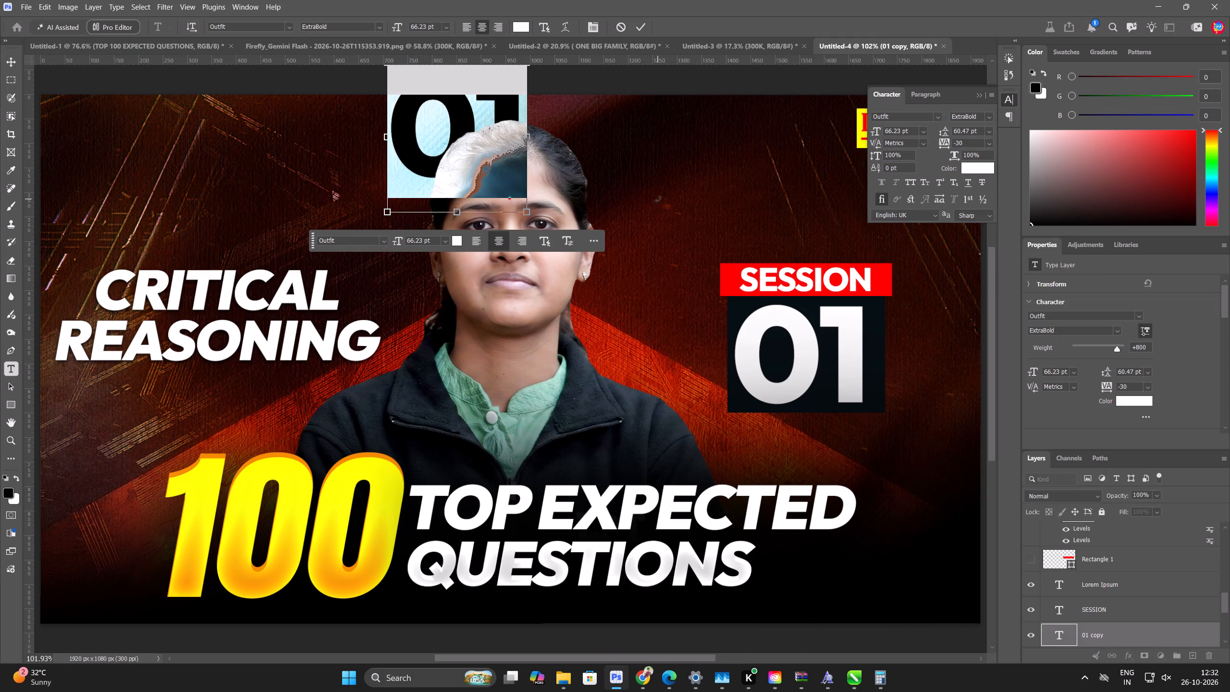
key("ctrl+v")
key("ctrl+a")
left_click(474, 127)
key("space")
key("space")
key("space")
key("space")
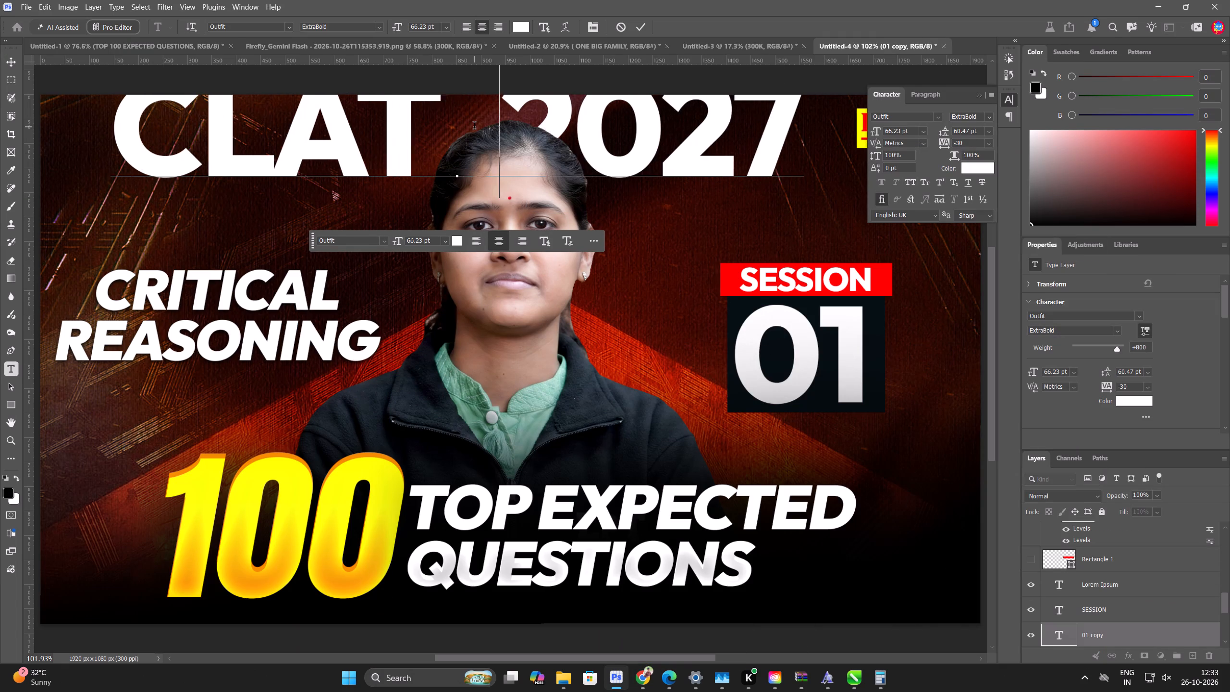
key("space")
key("space")
key("space")
Set the CLAT 2027 text's size to 44 pt and move it so the presenter's head falls between the two words.
key("ctrl+a")
left_click_drag(399, 29, 387, 31)
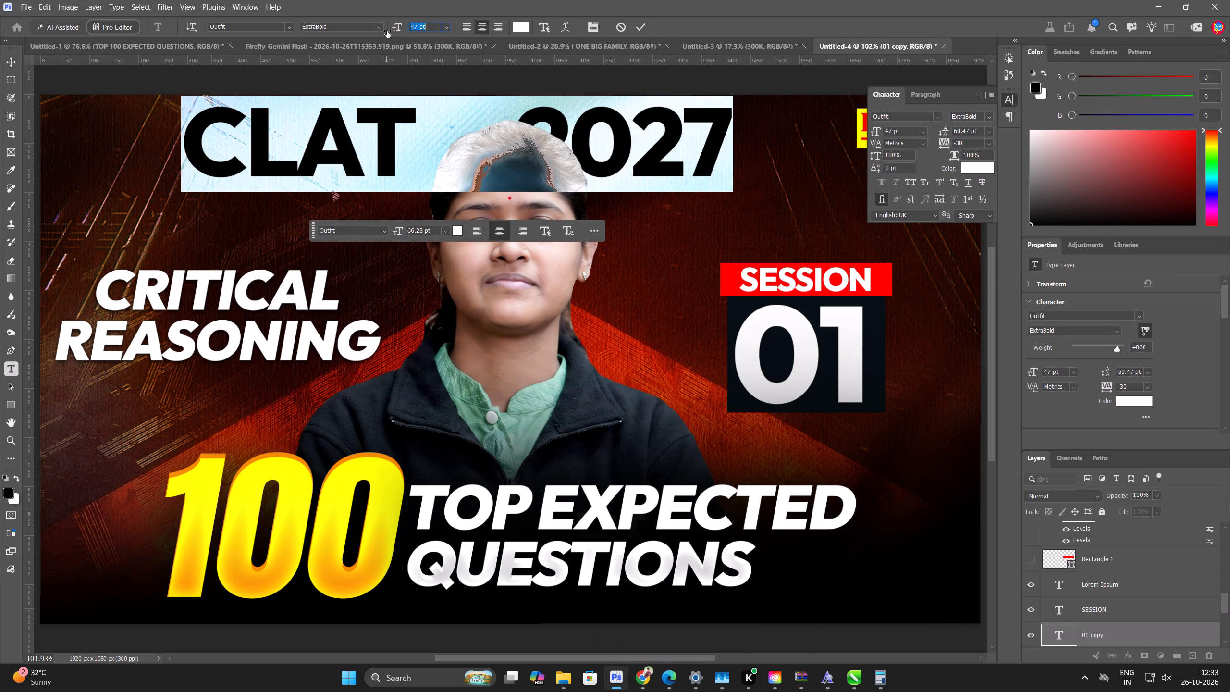
left_click_drag(387, 31, 385, 32)
left_click(7, 66)
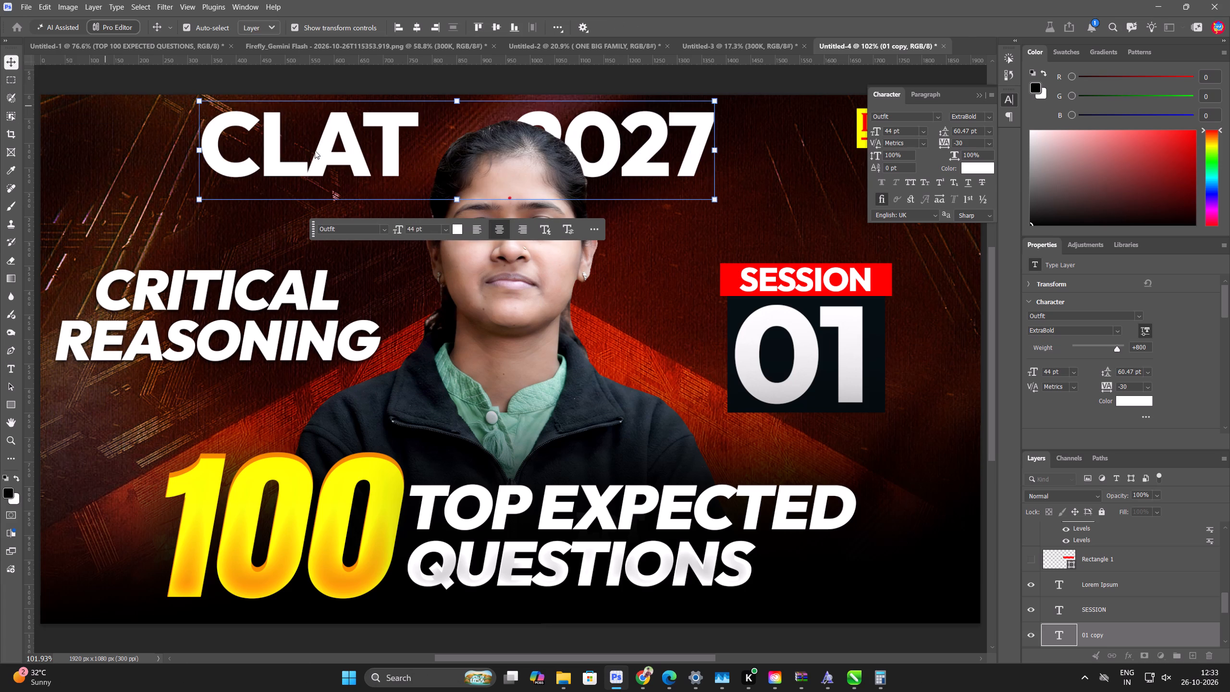
left_click_drag(326, 153, 382, 150)
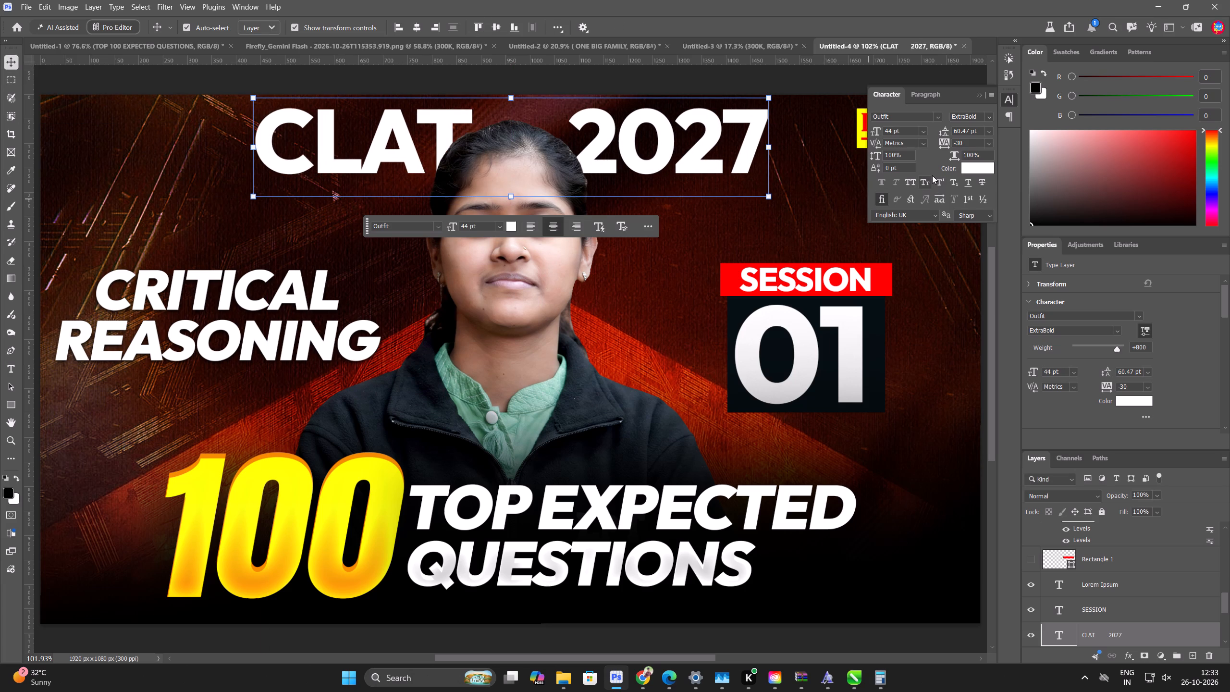
Change the CLAT 2027 text colour to the yellow sampled from the Law Prep Tutorial logo.
left_click(970, 173)
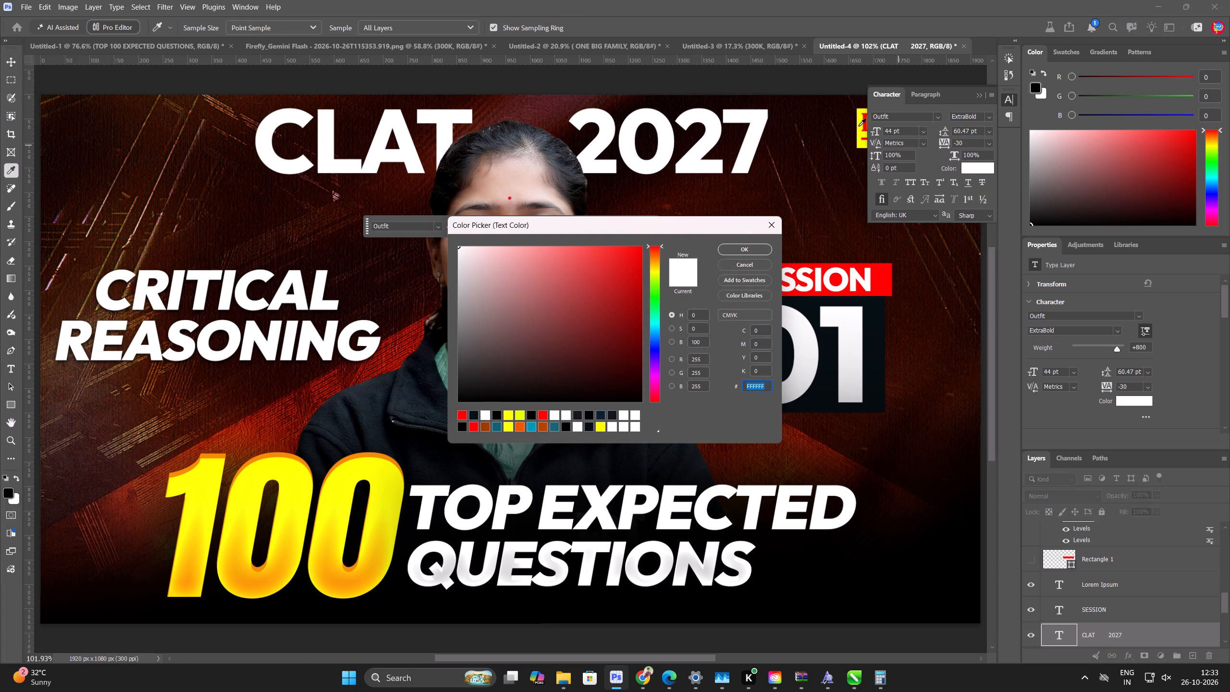
left_click(859, 126)
left_click(721, 246)
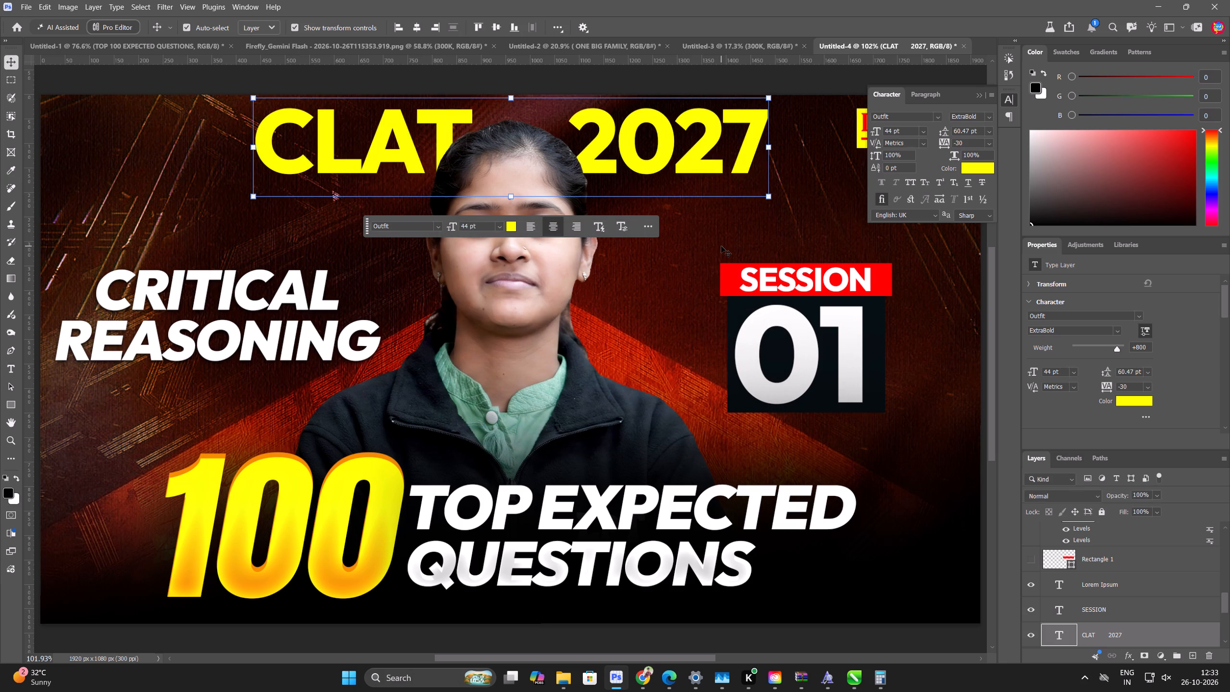
scroll(720, 246, "down", 7)
left_click(207, 240)
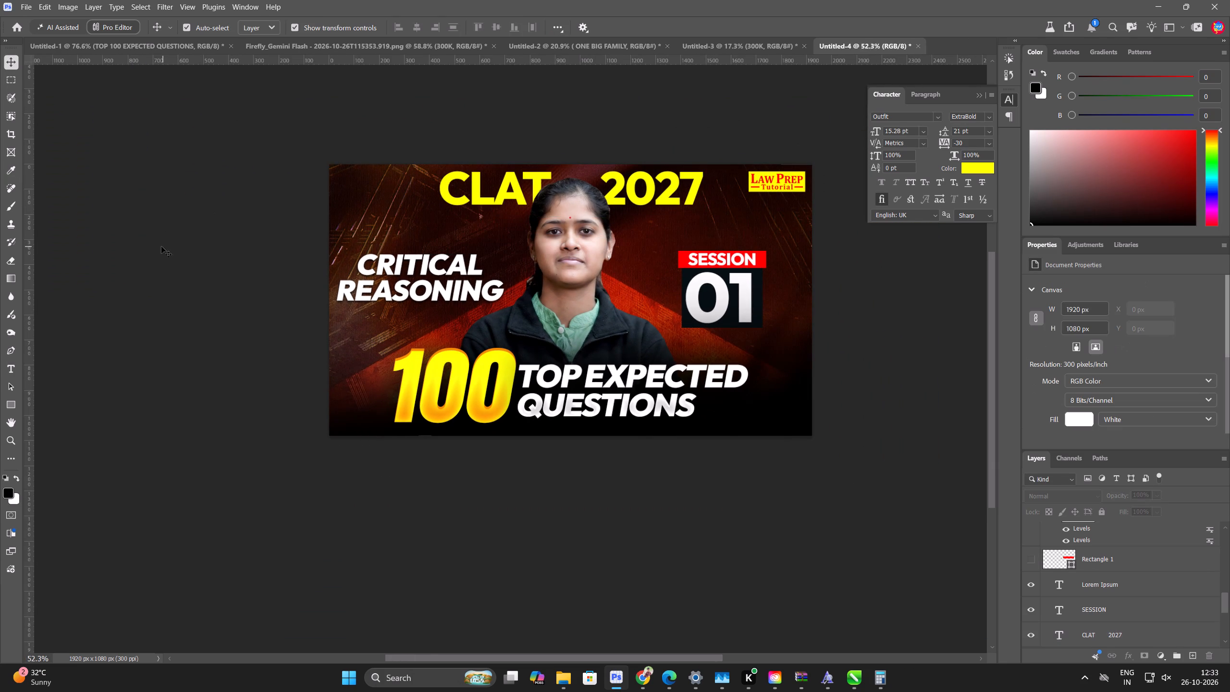
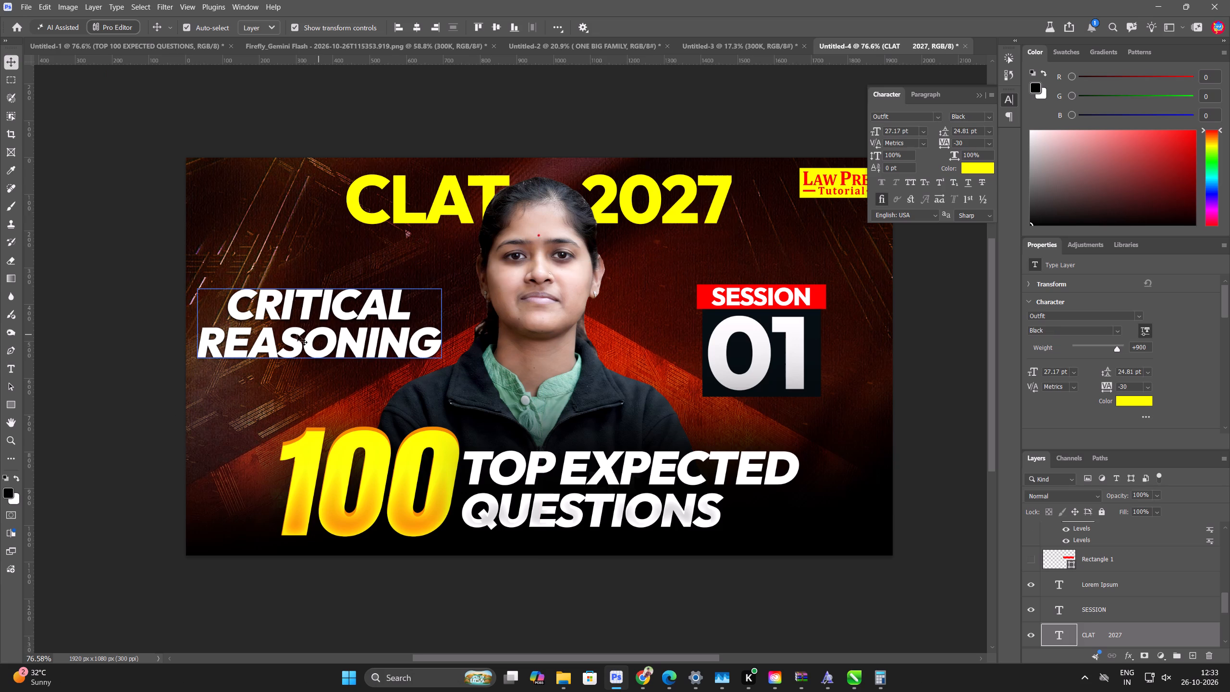
Scale the CRITICAL REASONING text down to about 87% and centre it at about 356 px across, 473 px down.
scroll(293, 334, "up", 3)
left_click_drag(493, 321, 455, 321)
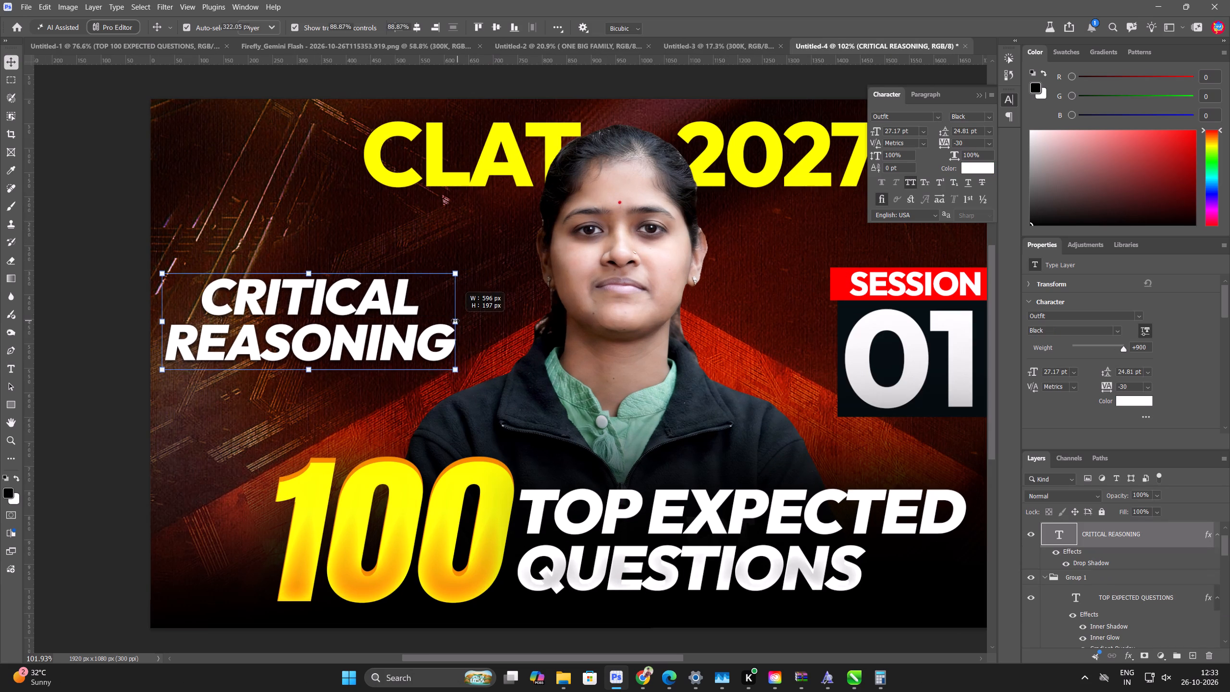
left_click_drag(455, 321, 450, 319)
left_click_drag(424, 325, 456, 332)
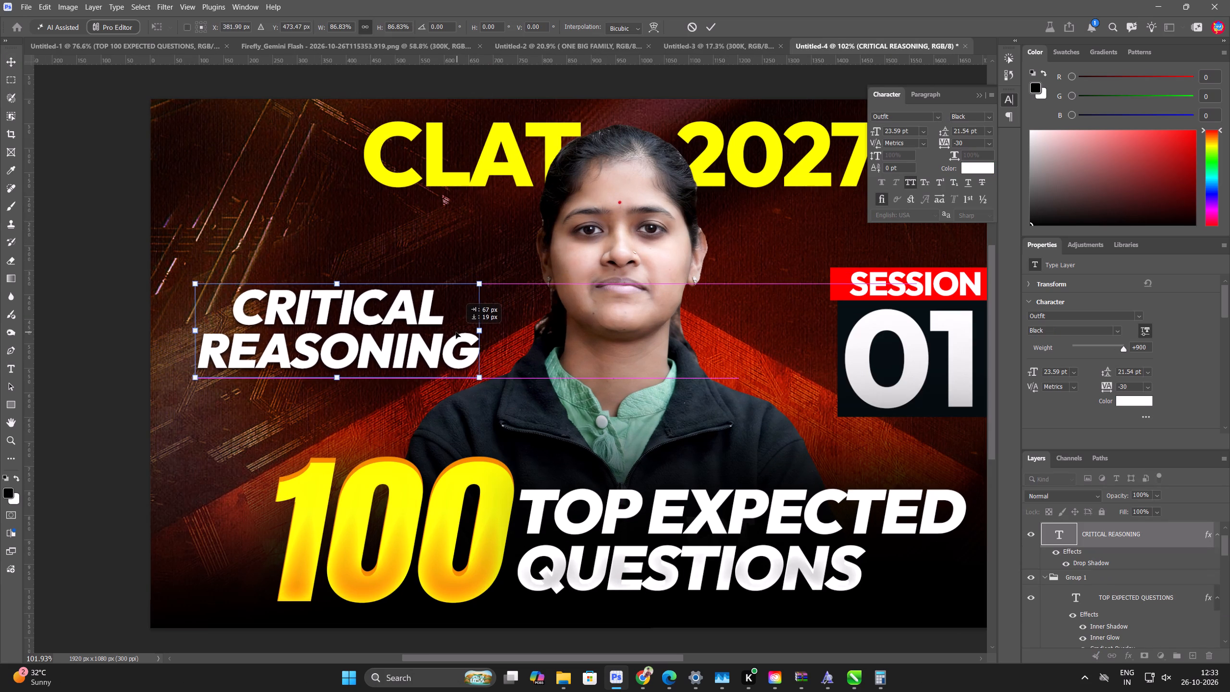
left_click_drag(456, 332, 444, 332)
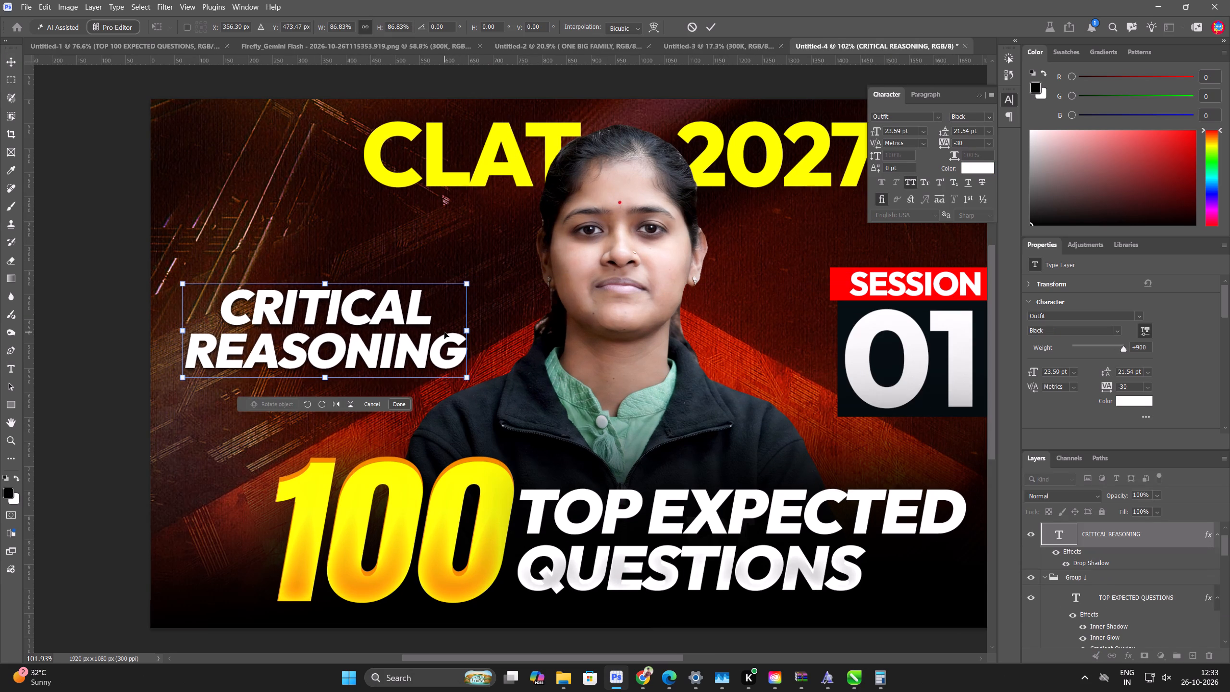
key("Return")
scroll(243, 274, "down", 3)
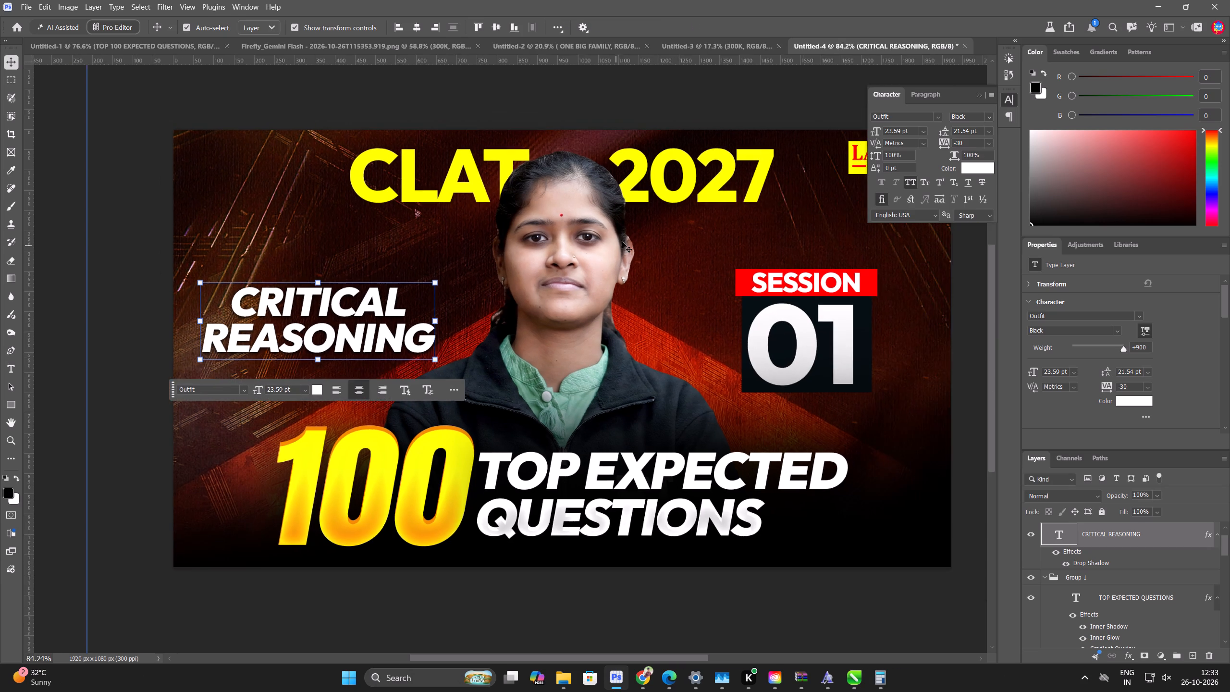
scroll(622, 242, "down", 3)
left_click(182, 335)
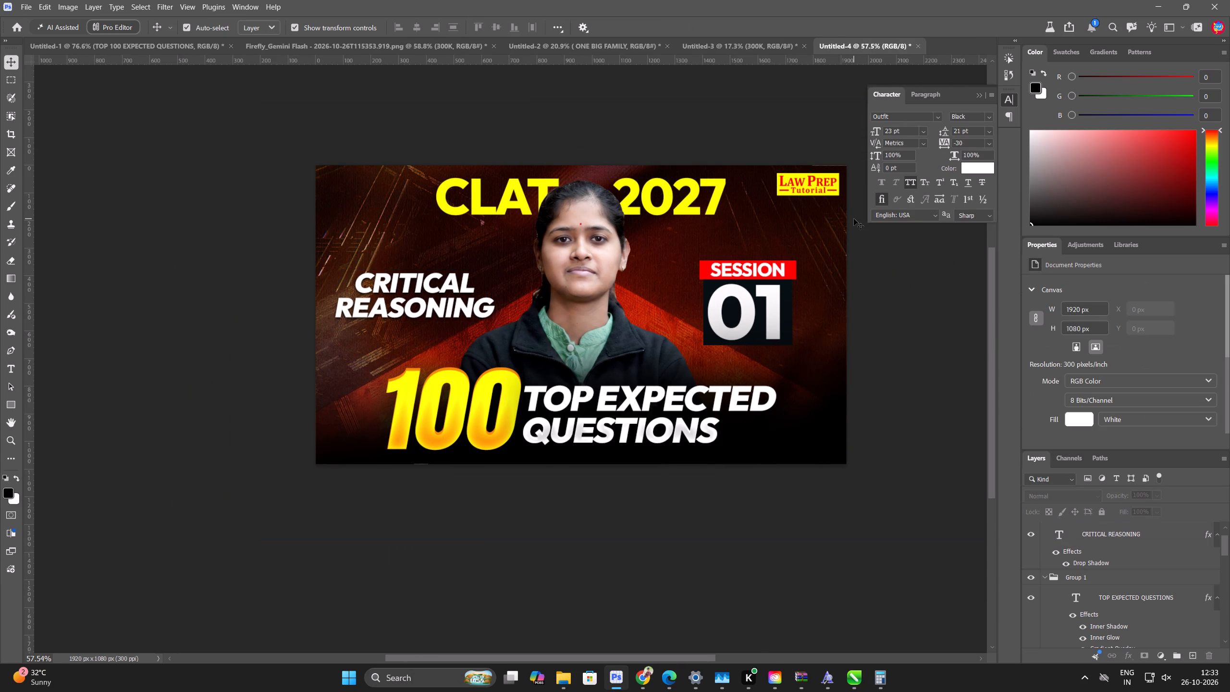
key("ctrl+0")
key("ctrl+0")
key("ctrl+0")
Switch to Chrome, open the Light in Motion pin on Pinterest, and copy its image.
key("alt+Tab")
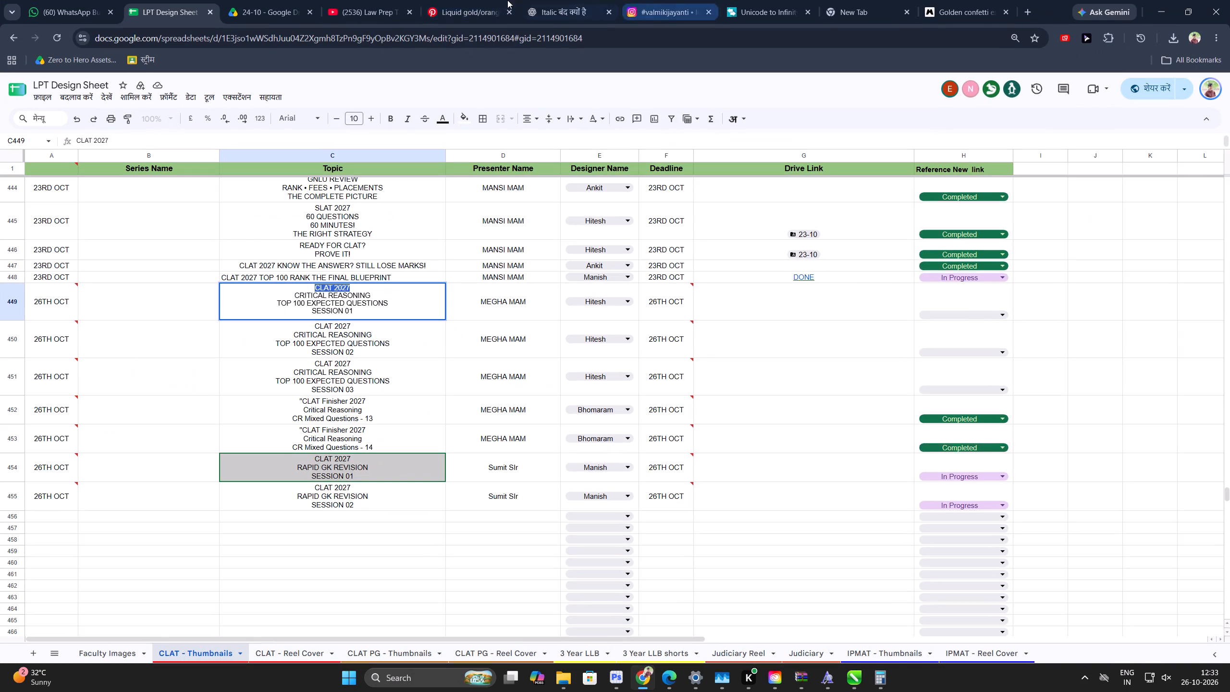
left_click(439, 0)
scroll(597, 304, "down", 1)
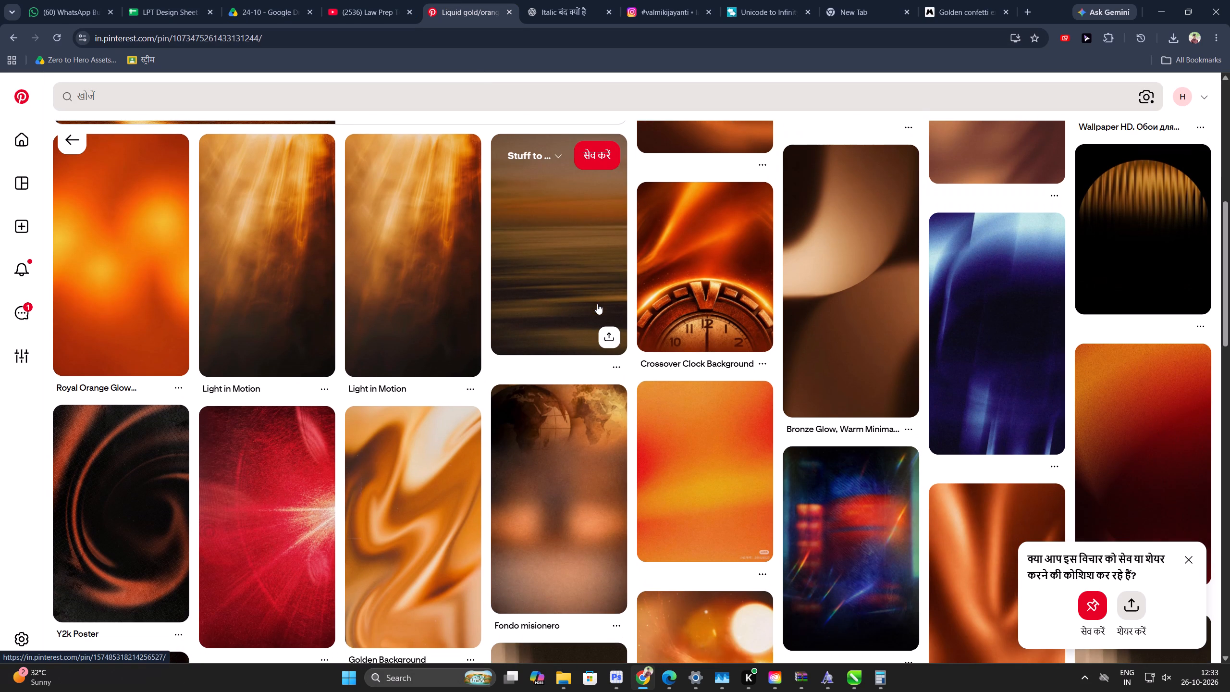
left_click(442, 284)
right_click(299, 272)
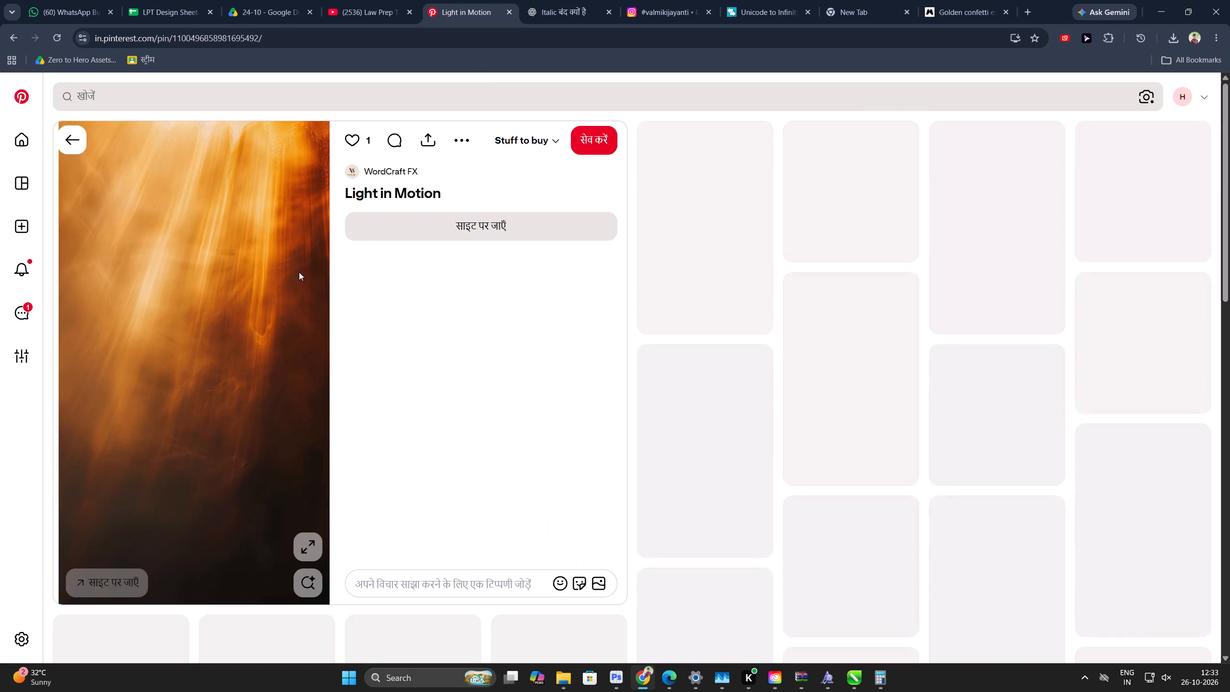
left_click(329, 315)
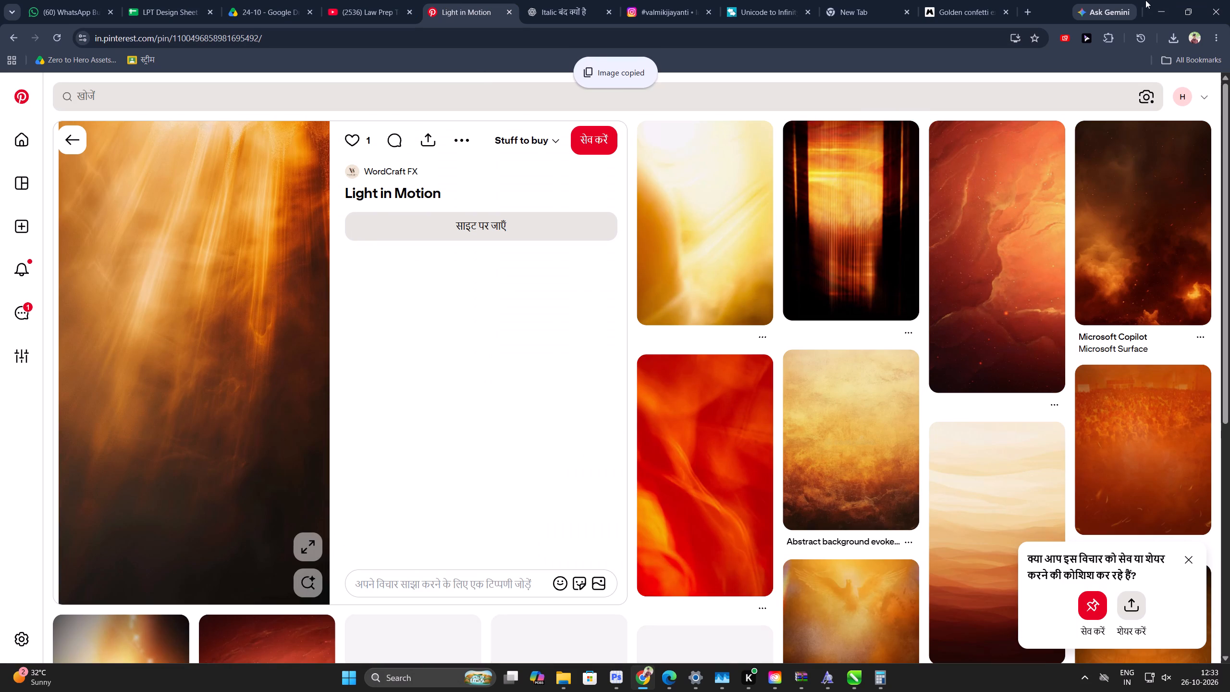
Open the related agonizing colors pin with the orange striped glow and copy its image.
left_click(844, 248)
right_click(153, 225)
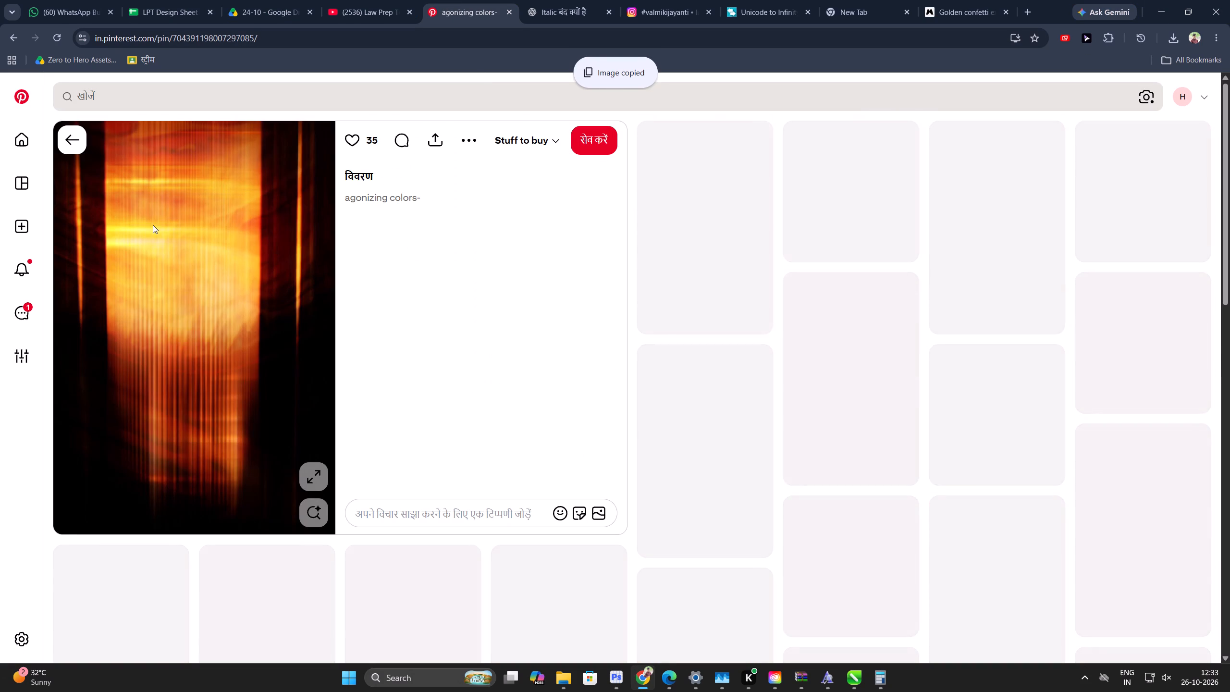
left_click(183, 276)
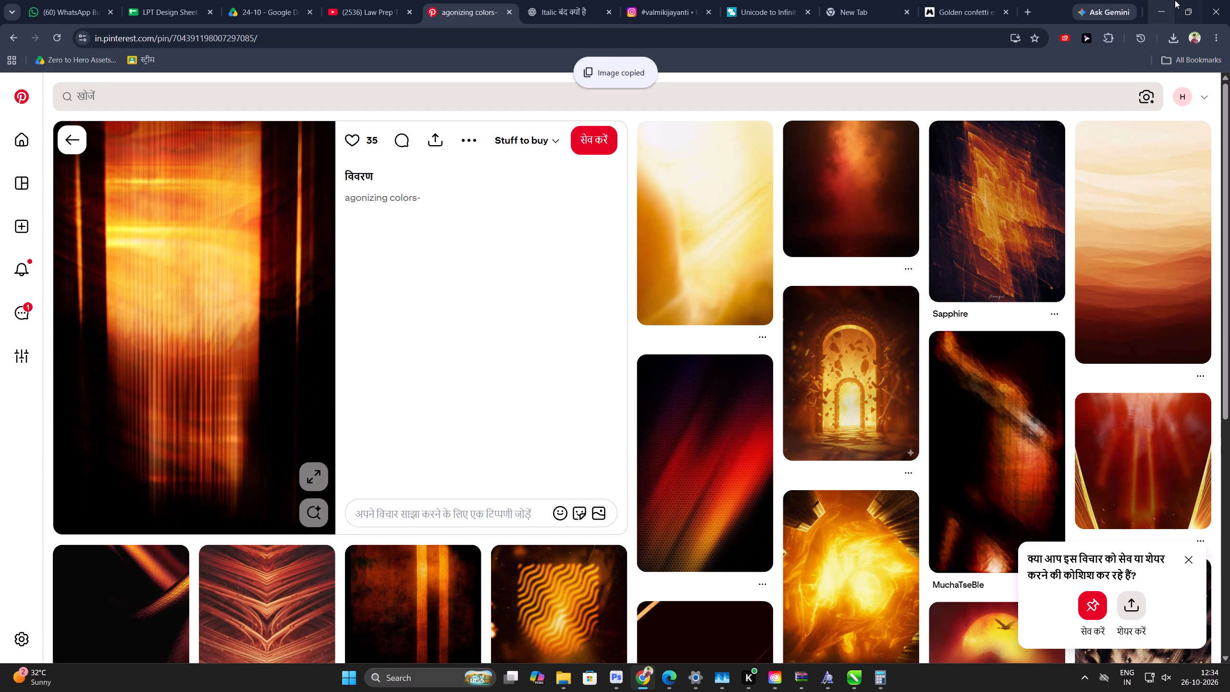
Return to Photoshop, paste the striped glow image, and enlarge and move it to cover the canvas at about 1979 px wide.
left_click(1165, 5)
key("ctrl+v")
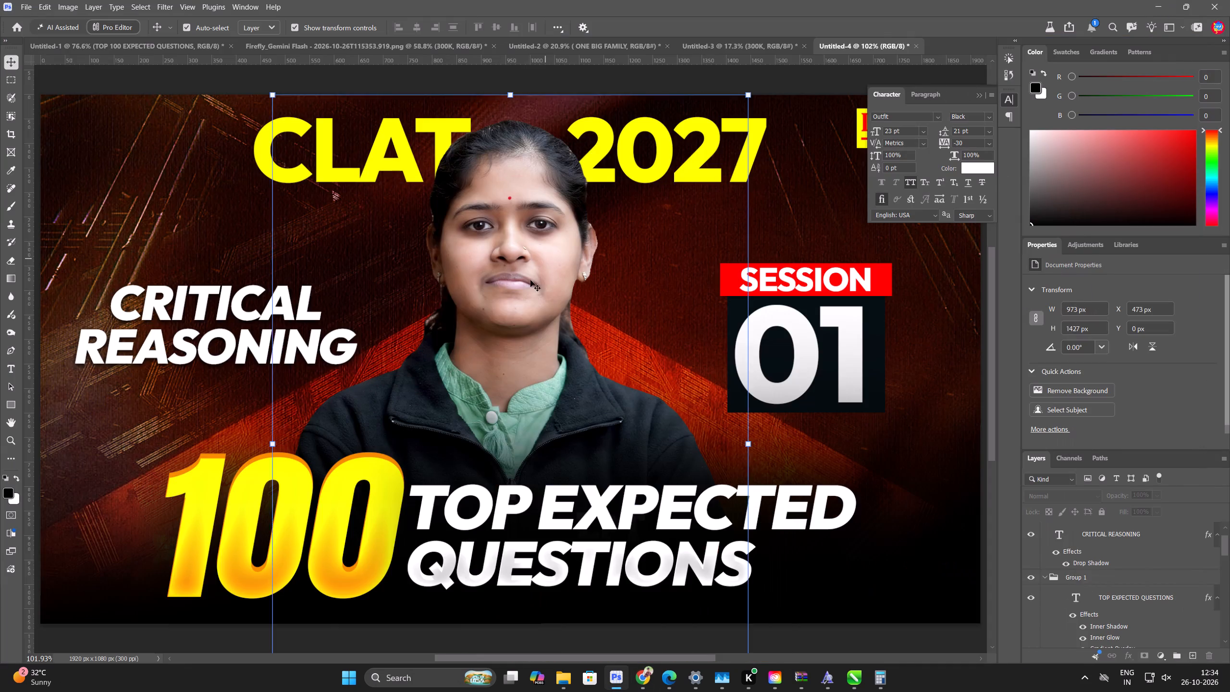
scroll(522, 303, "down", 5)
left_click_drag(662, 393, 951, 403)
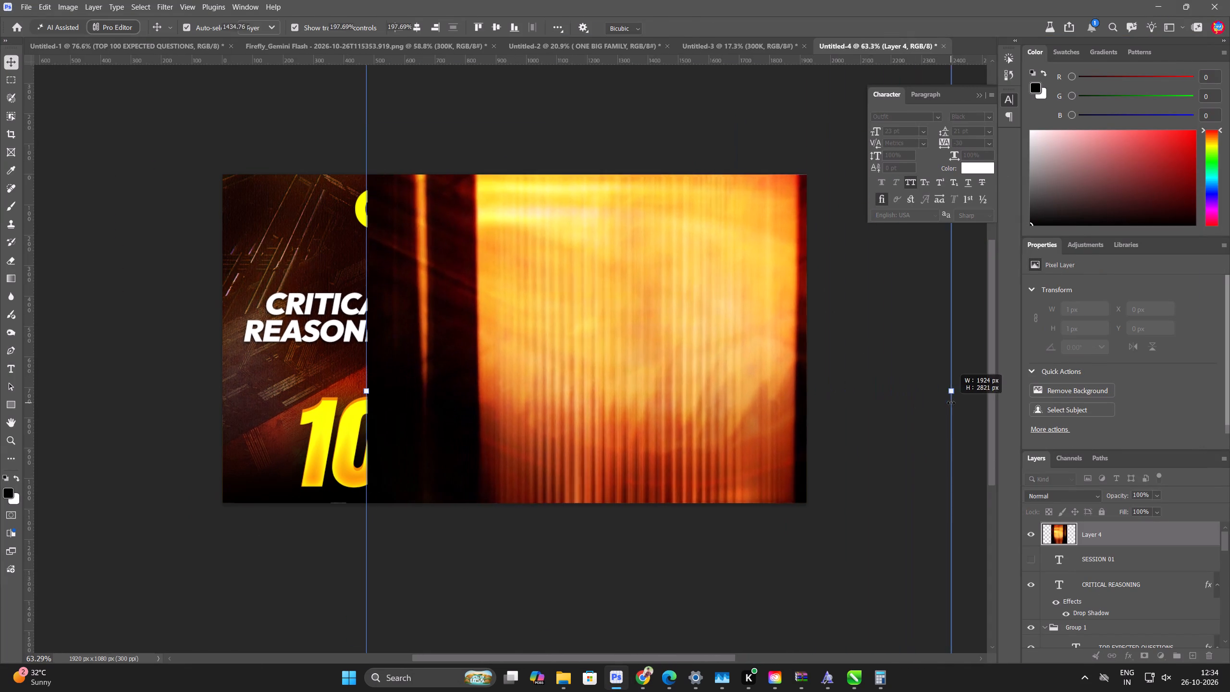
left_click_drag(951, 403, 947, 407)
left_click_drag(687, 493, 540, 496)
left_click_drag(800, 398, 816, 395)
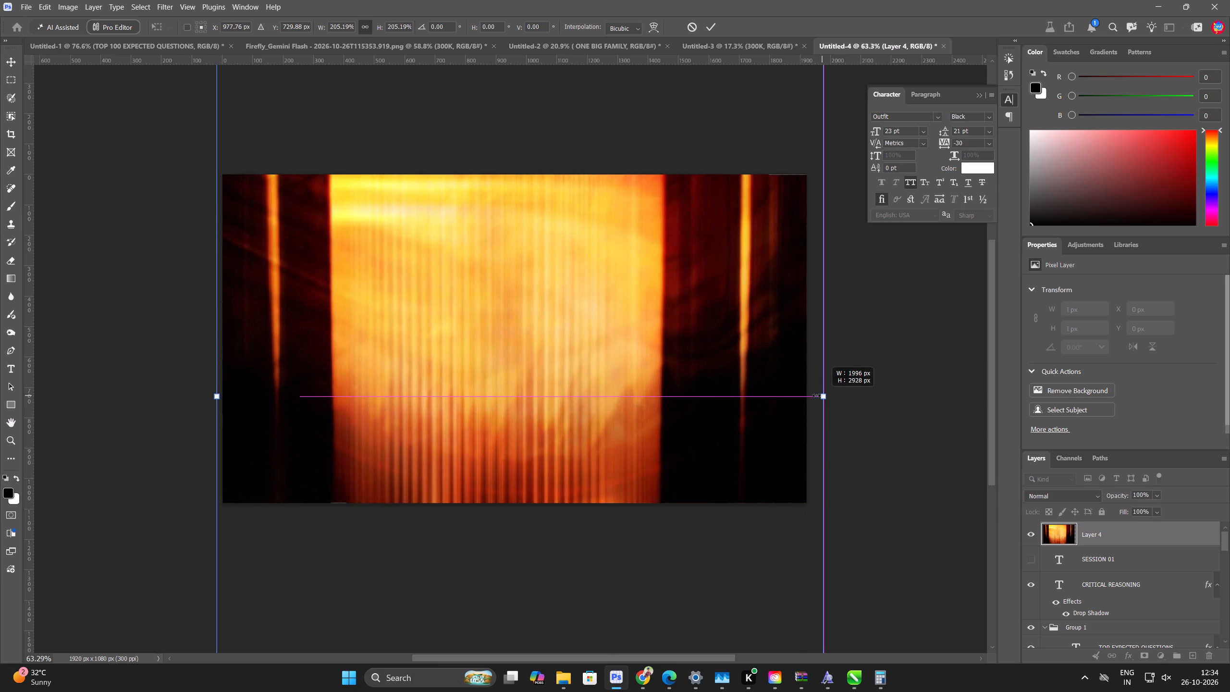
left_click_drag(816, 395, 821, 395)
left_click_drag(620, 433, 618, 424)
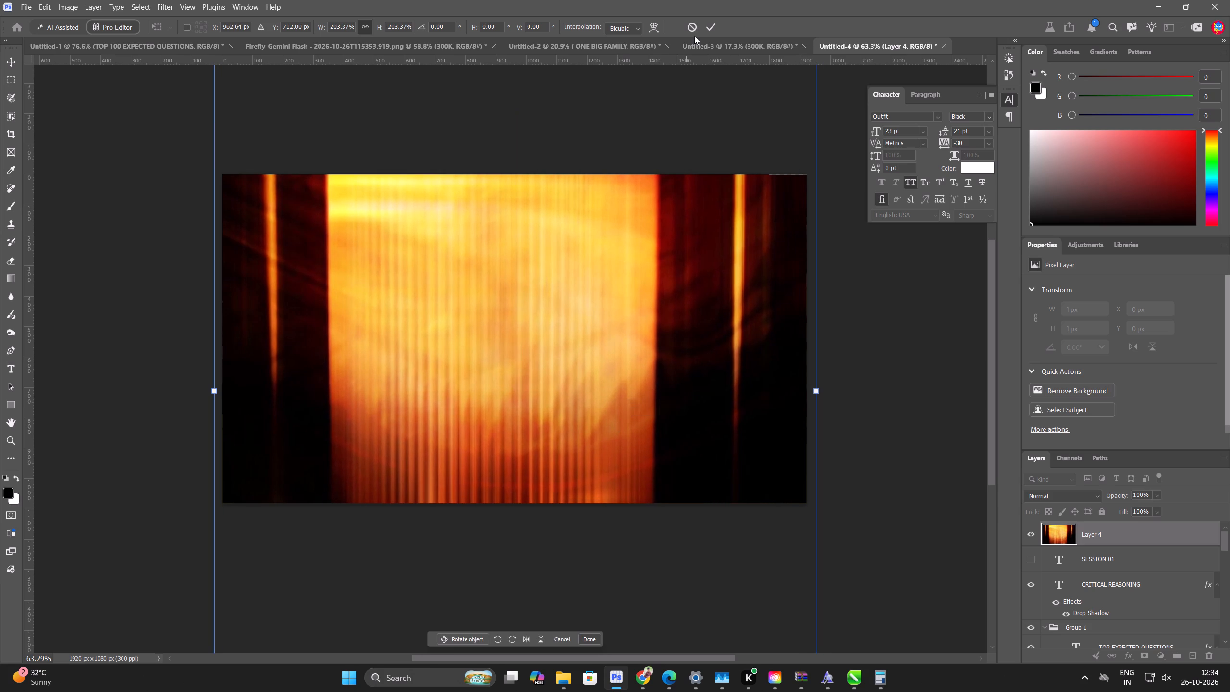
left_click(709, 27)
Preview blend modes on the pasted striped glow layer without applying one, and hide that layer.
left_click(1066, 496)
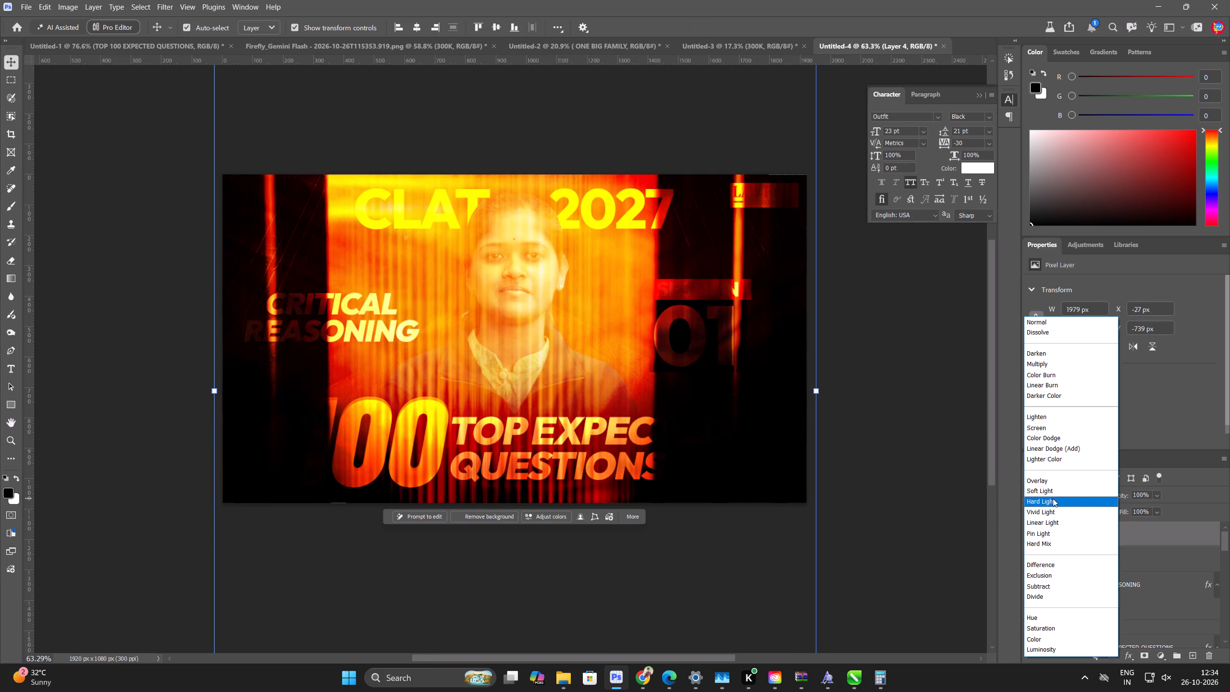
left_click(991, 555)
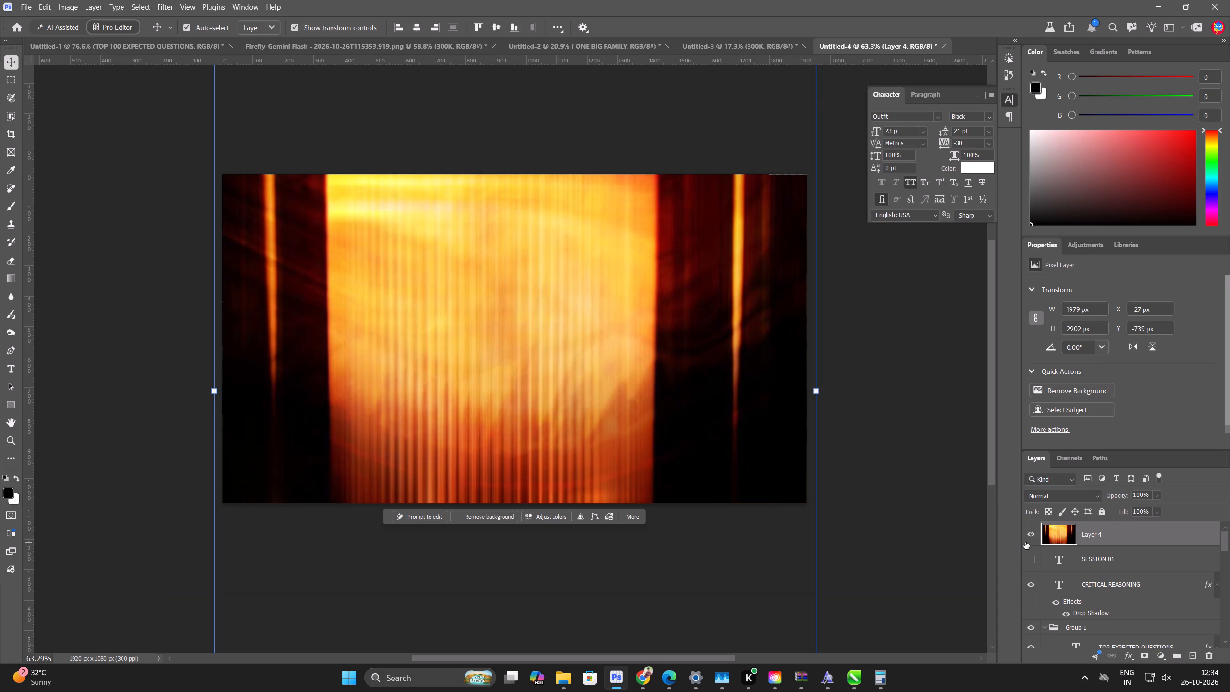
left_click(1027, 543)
Switch to Chrome, go back to the Light in Motion pin, and browse its related images for another fiery overlay texture.
key("alt+Tab")
scroll(700, 468, "down", 1)
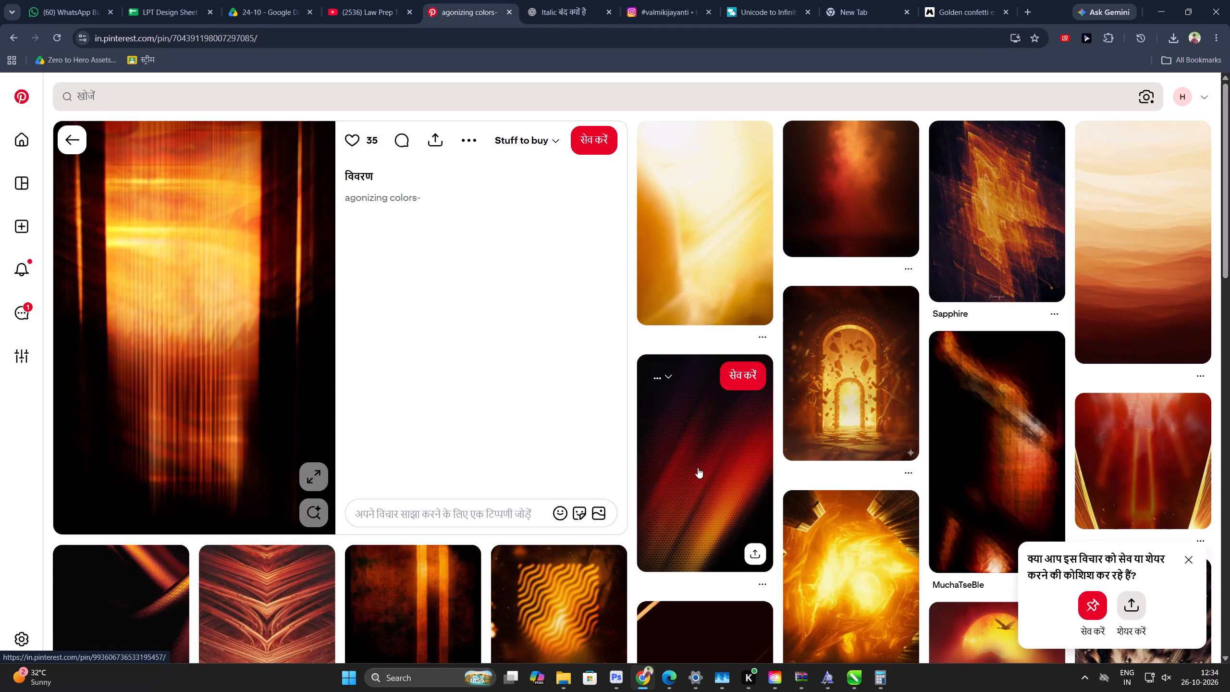
scroll(698, 468, "down", 3)
left_click(698, 468)
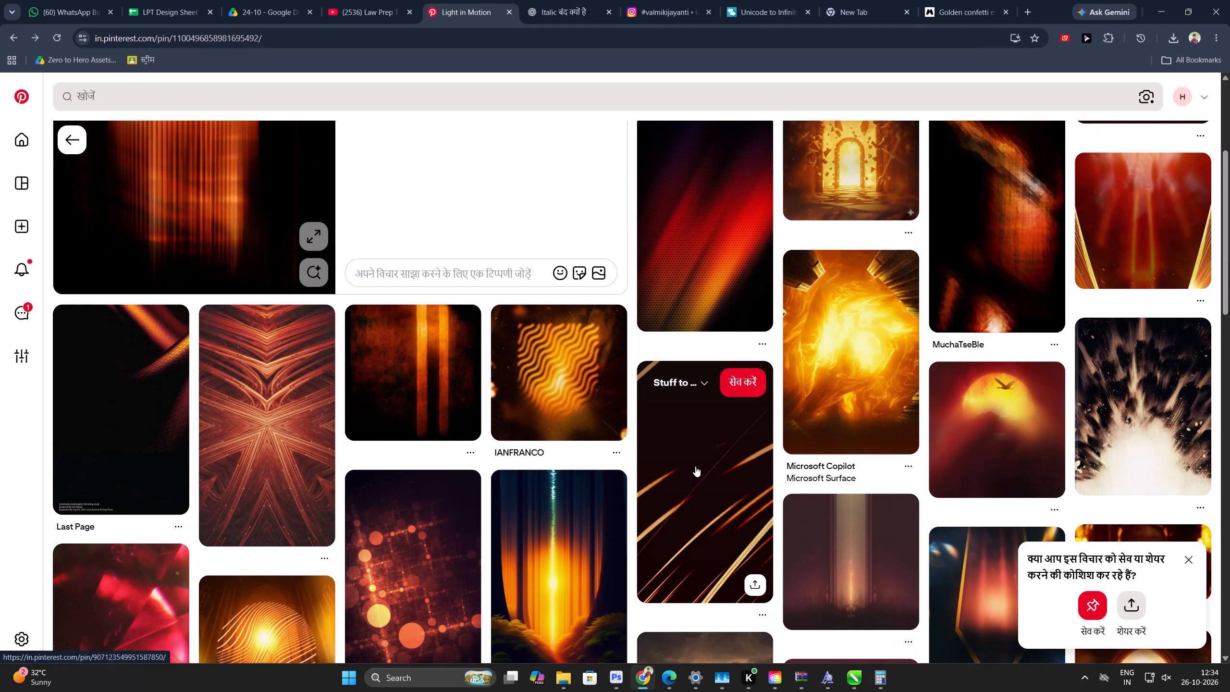
scroll(678, 458, "down", 3)
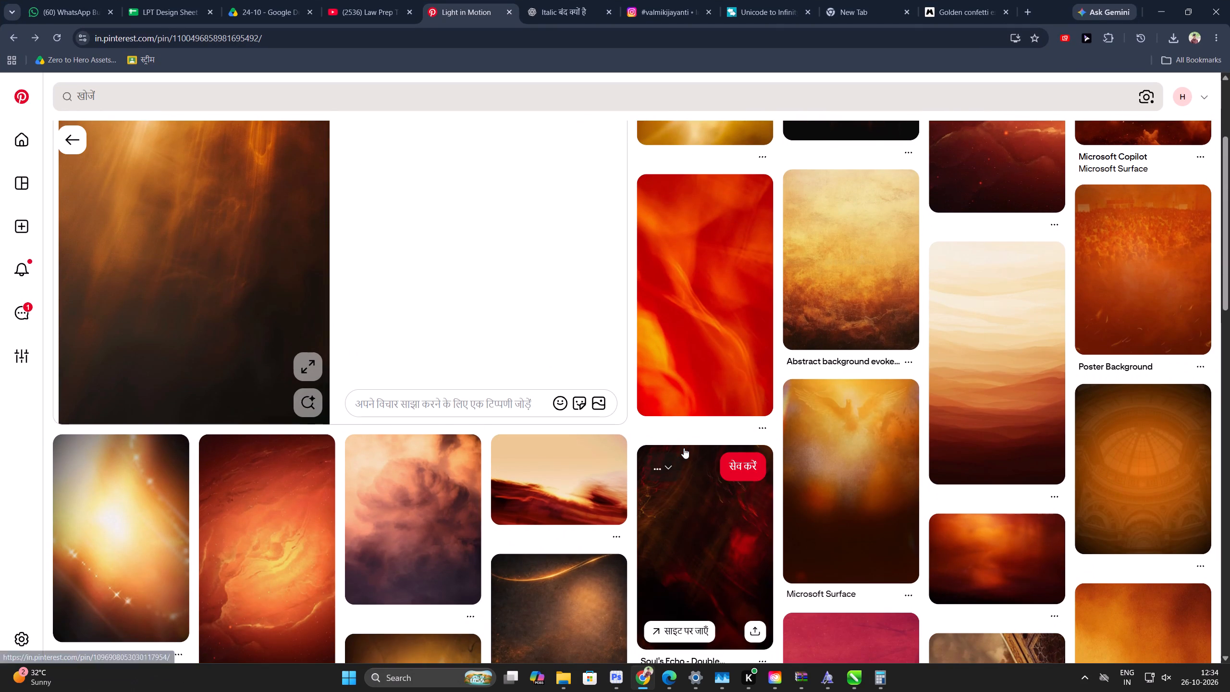
scroll(852, 421, "down", 2)
scroll(806, 417, "down", 3)
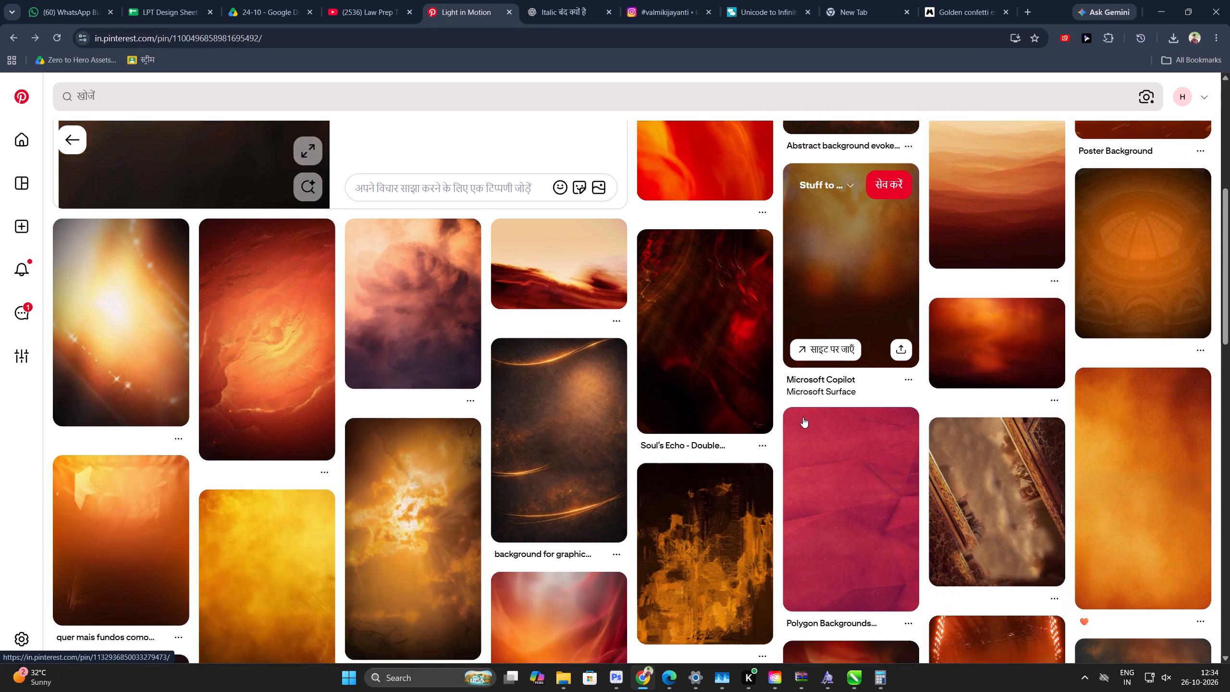
scroll(803, 417, "down", 6)
scroll(803, 417, "up", 1)
scroll(796, 418, "down", 4)
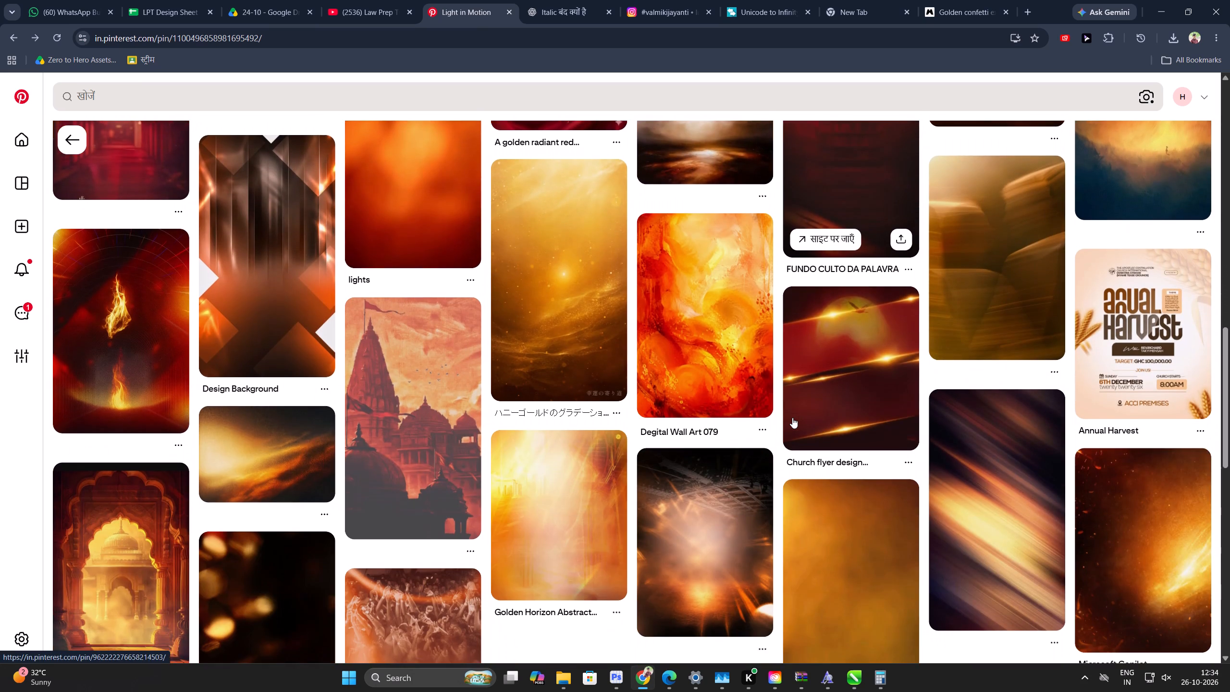
scroll(791, 419, "down", 6)
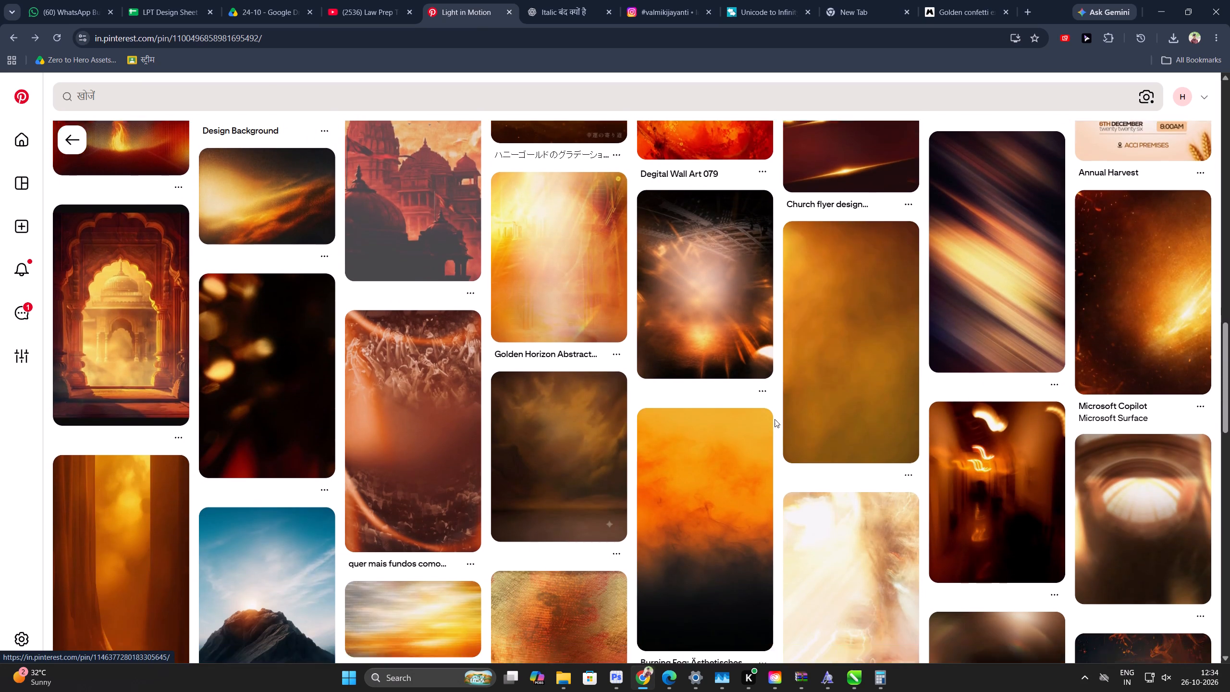
scroll(773, 419, "down", 3)
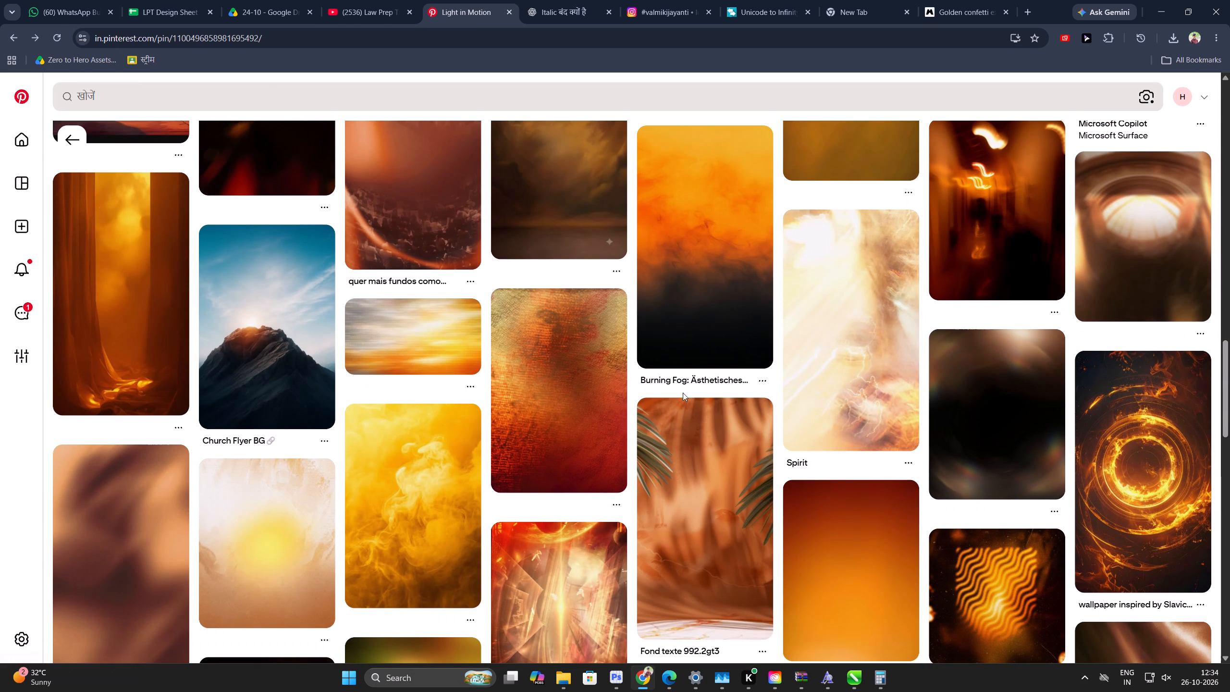
scroll(641, 339, "down", 3)
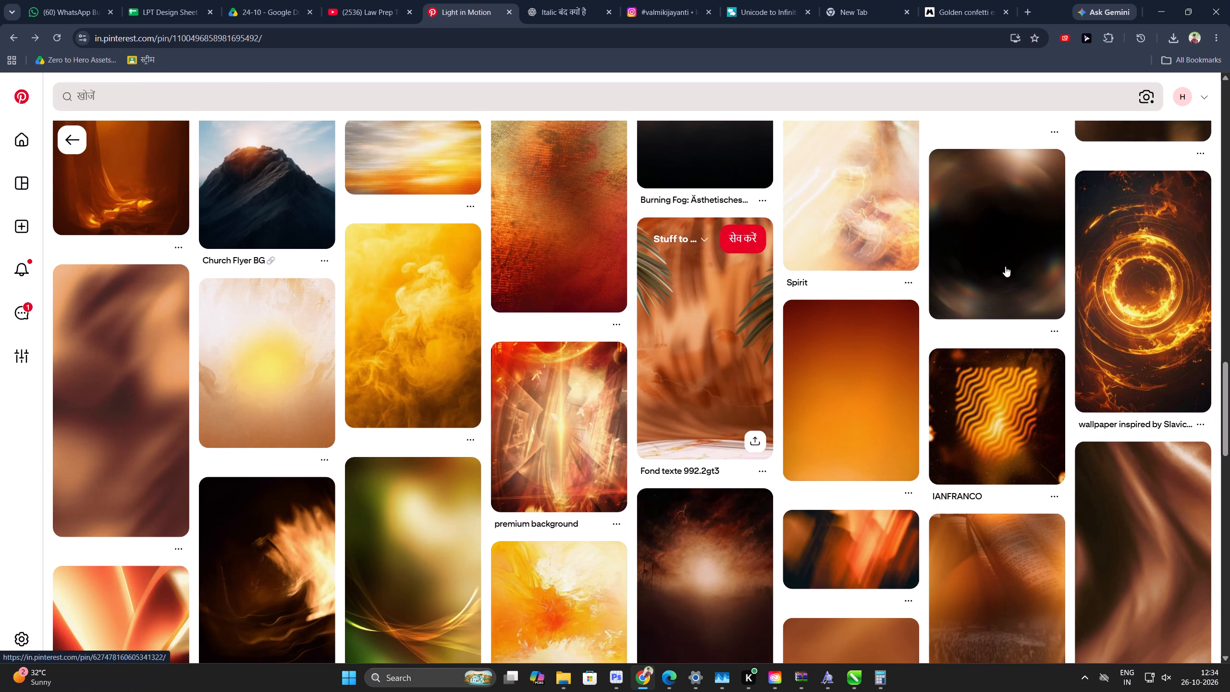
Open the wallpaper inspired by Slavic Swarożyc pin showing a fire ring and copy its image.
left_click(1104, 261)
right_click(155, 273)
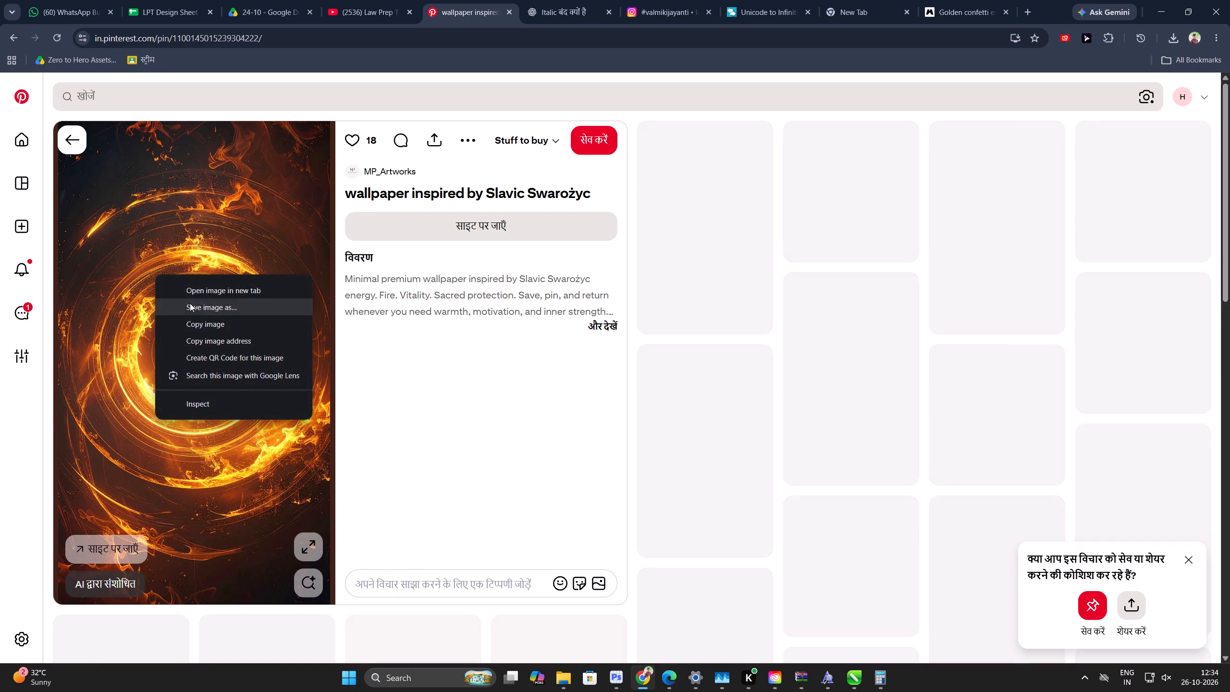
left_click(199, 326)
Return to Photoshop, paste the fire ring image, rotate it 90°, scale it to about 160%, and centre it over the canvas.
left_click(1158, 0)
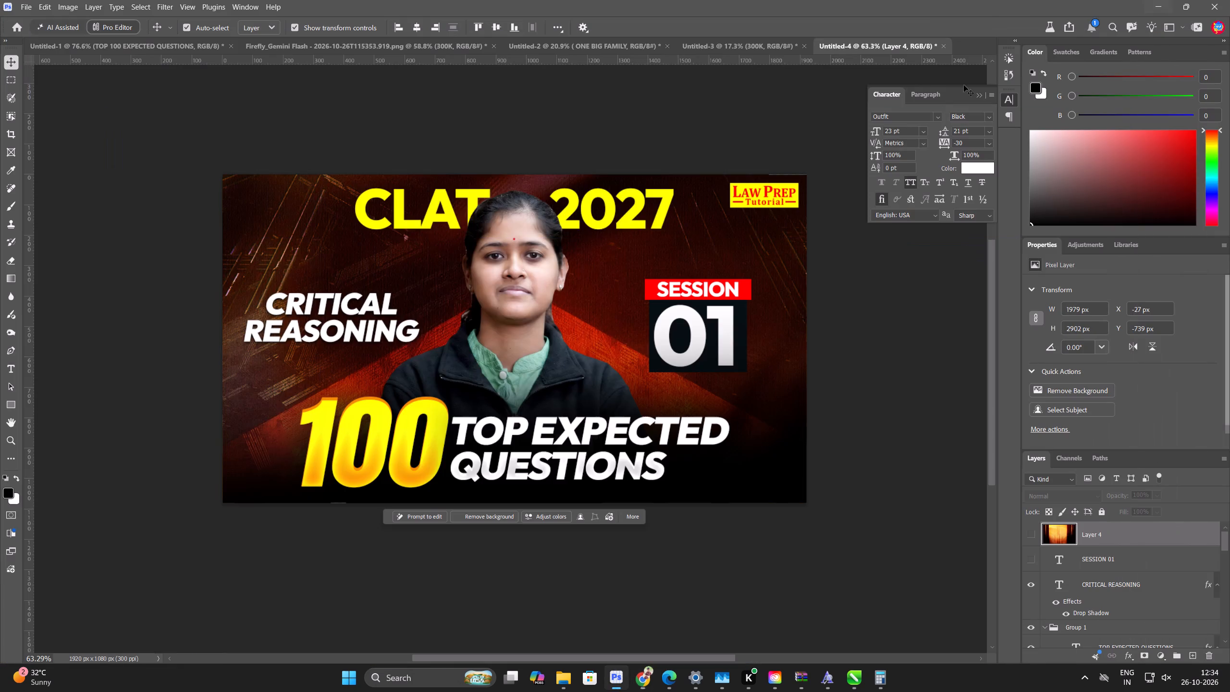
key("ctrl+v")
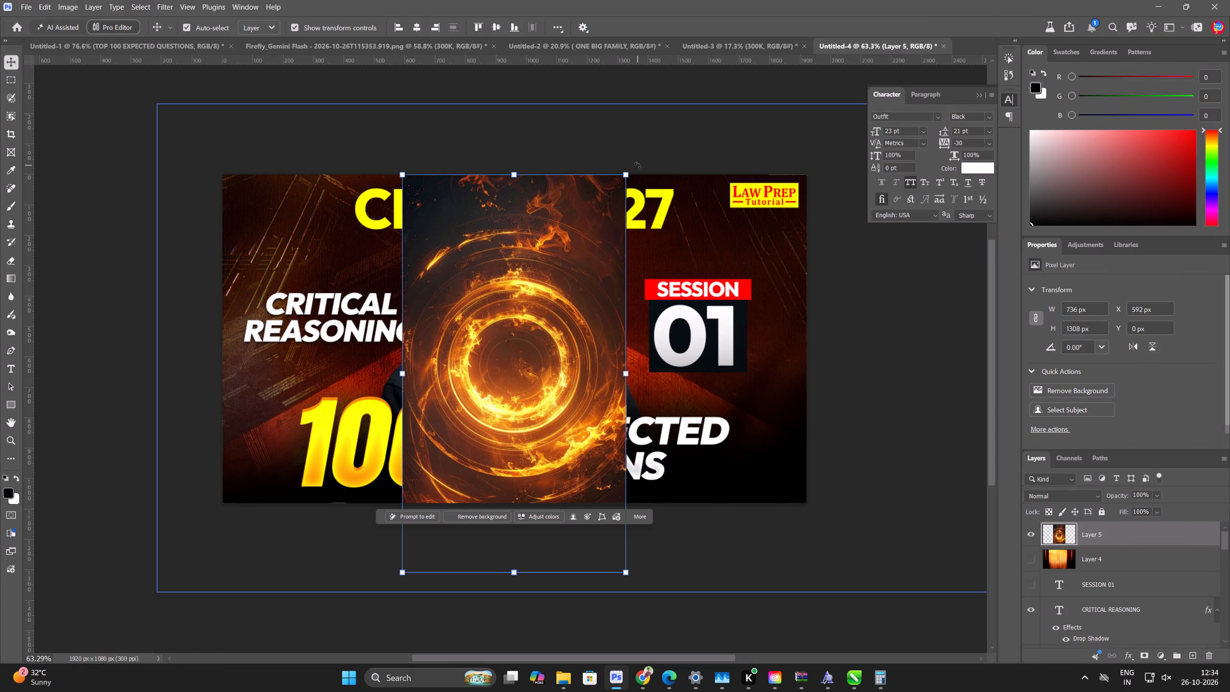
left_click_drag(638, 166, 773, 523)
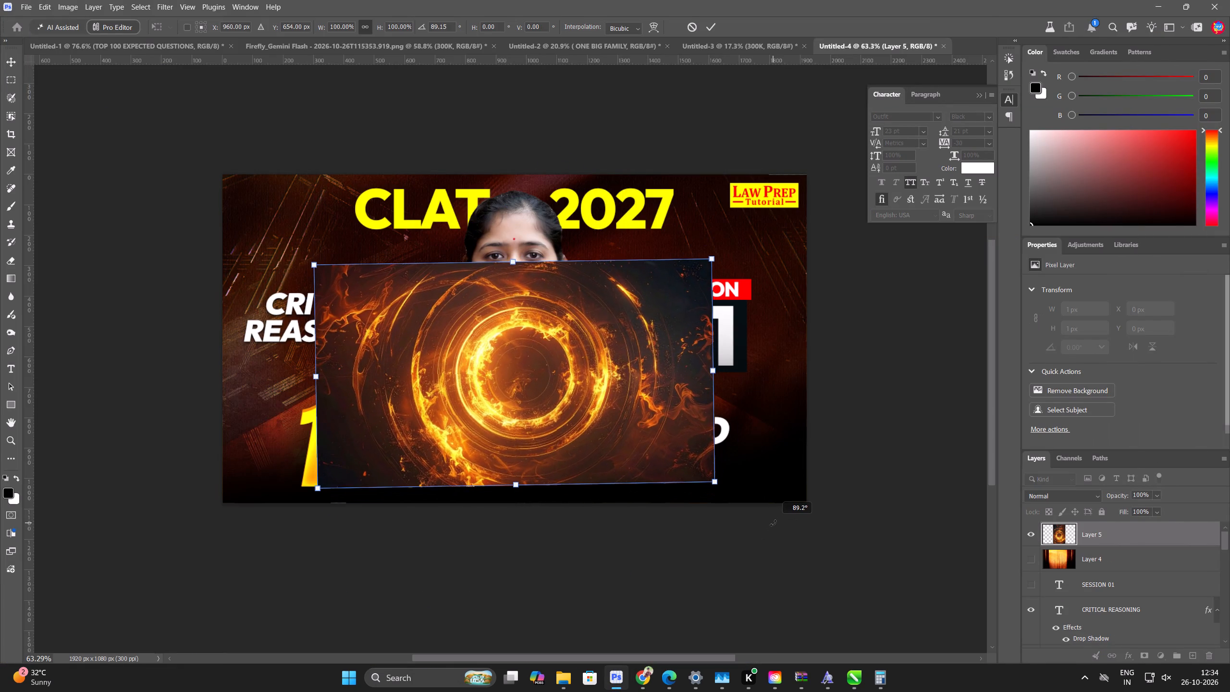
left_click_drag(773, 523, 778, 529)
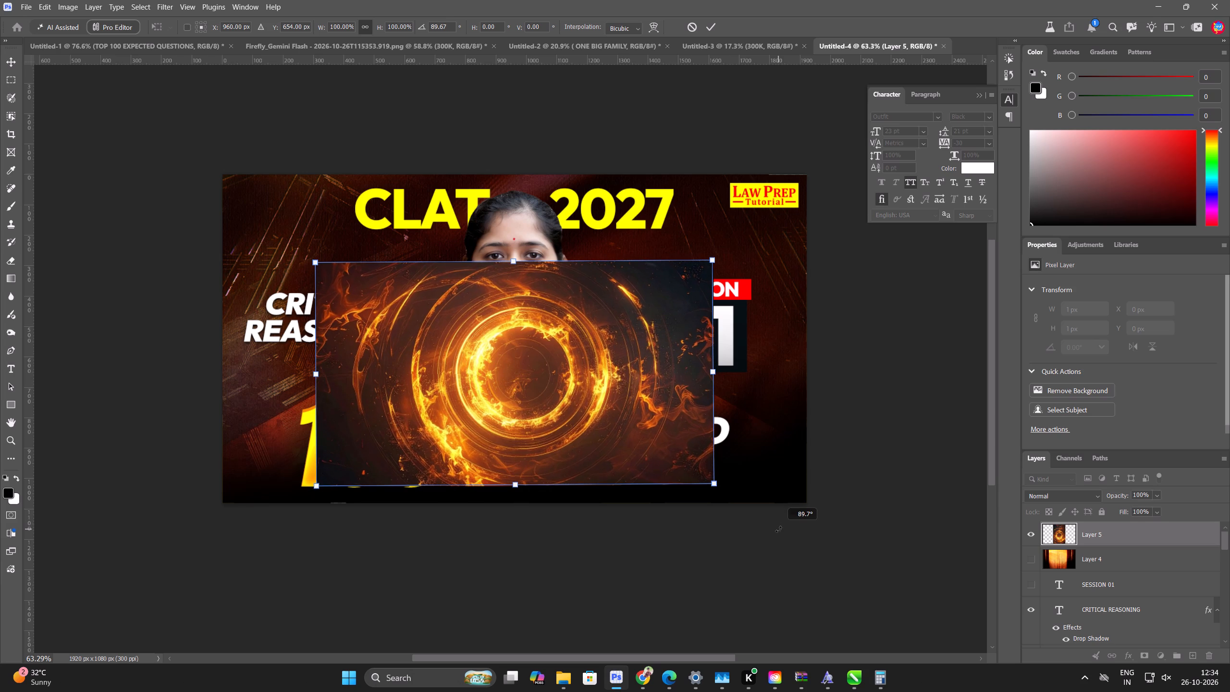
left_click_drag(778, 529, 777, 531)
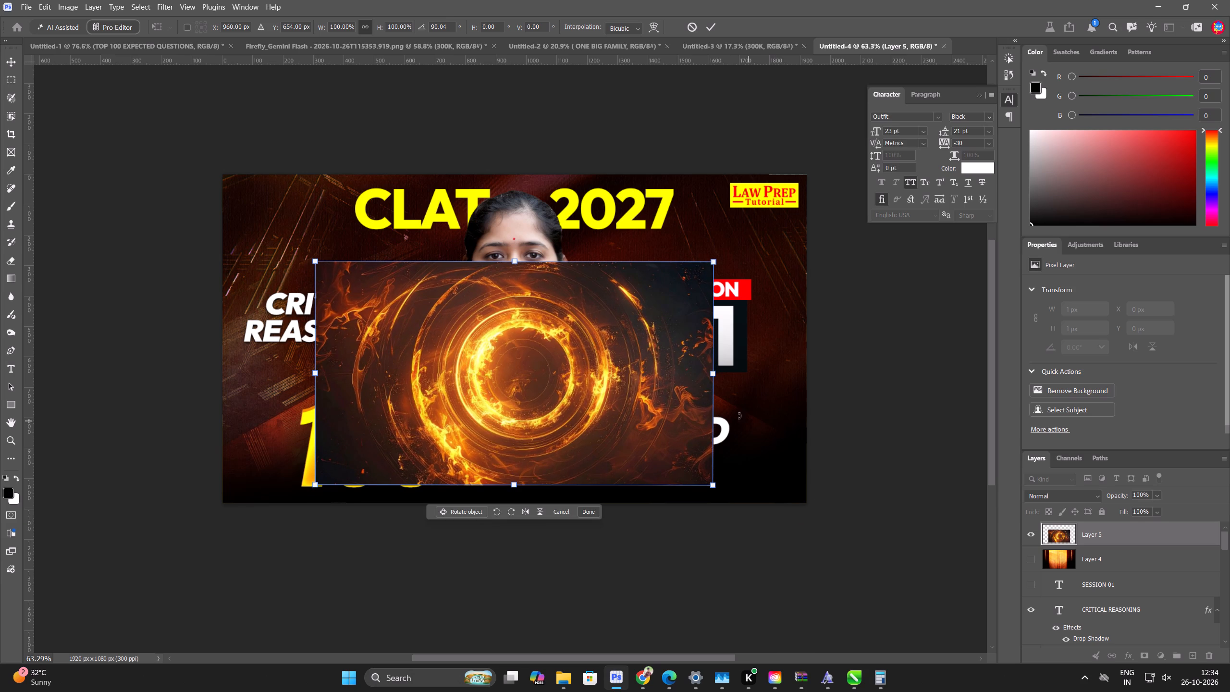
left_click_drag(711, 367, 723, 370)
left_click_drag(732, 376, 972, 379)
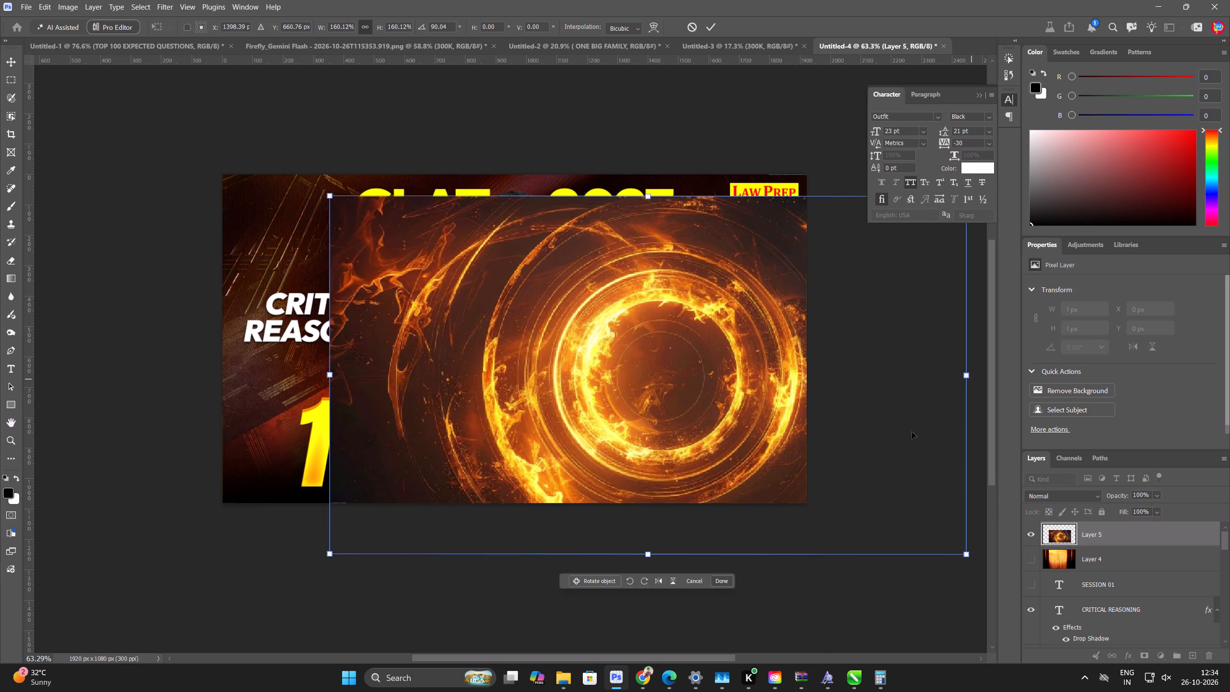
left_click_drag(782, 493, 648, 451)
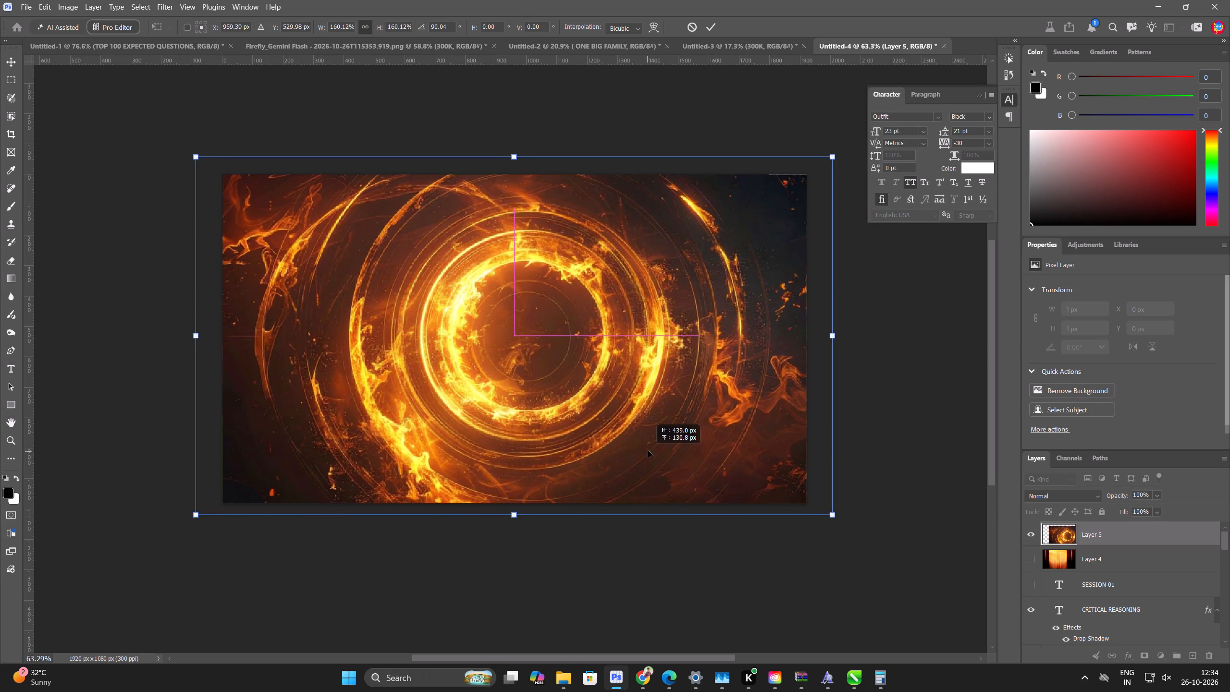
left_click_drag(648, 451, 651, 451)
key("Return")
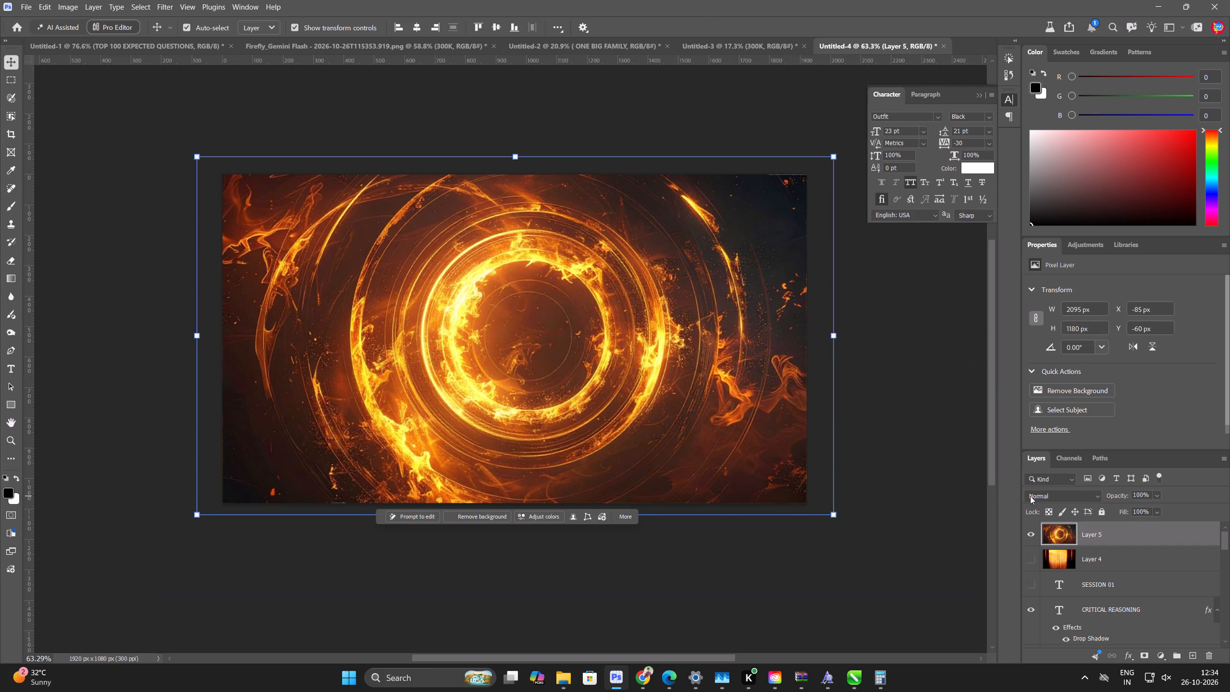
Set the fire ring layer's blend mode to Overlay and move it in the layer stack to just below the 01 text.
left_click_drag(1032, 496, 1037, 504)
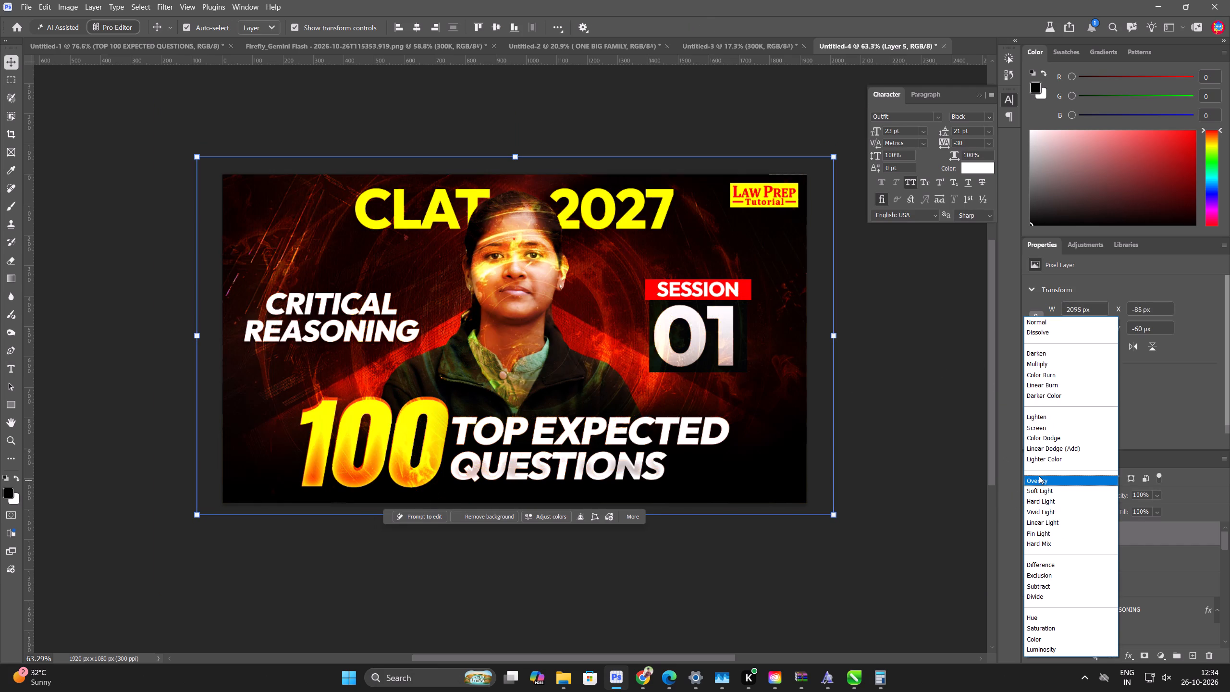
left_click(1039, 476)
left_click_drag(1161, 536, 1159, 571)
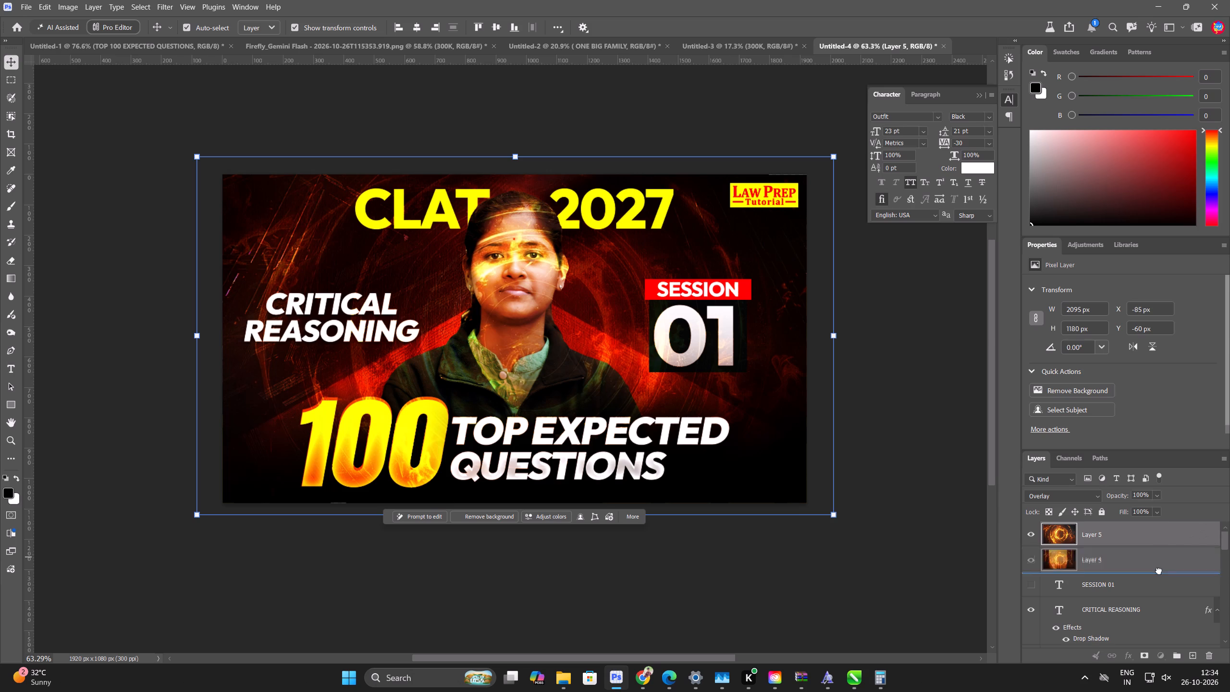
left_click_drag(1159, 571, 1130, 631)
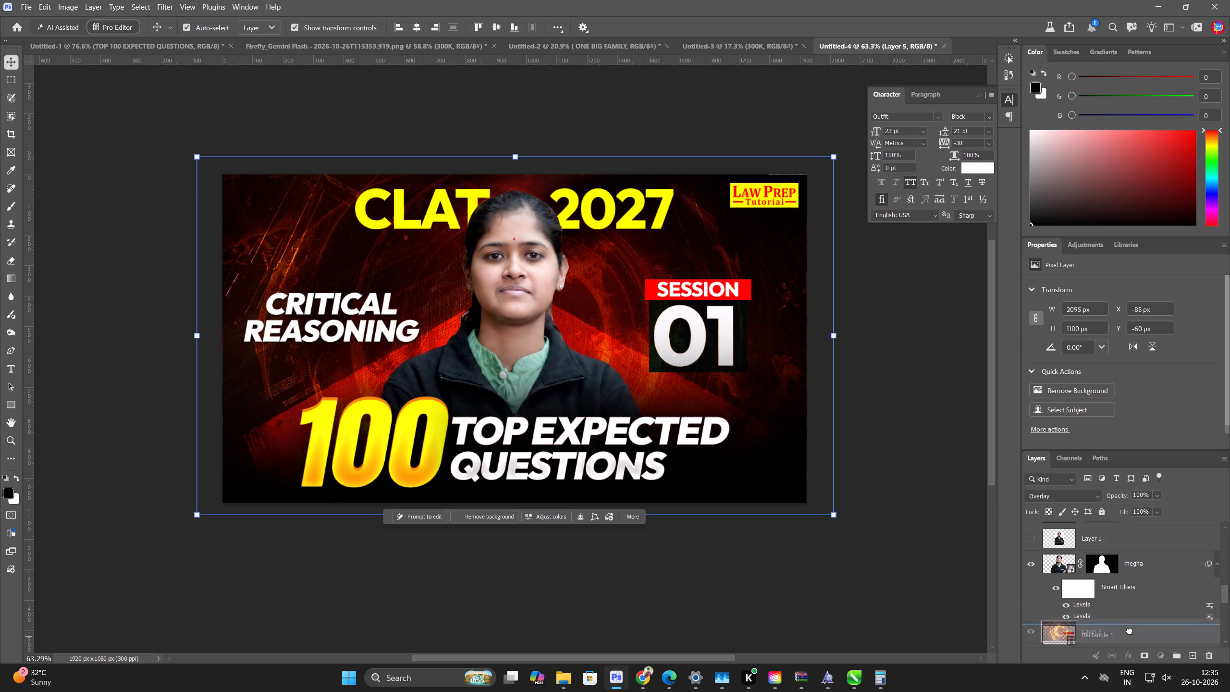
left_click_drag(1130, 631, 1114, 614)
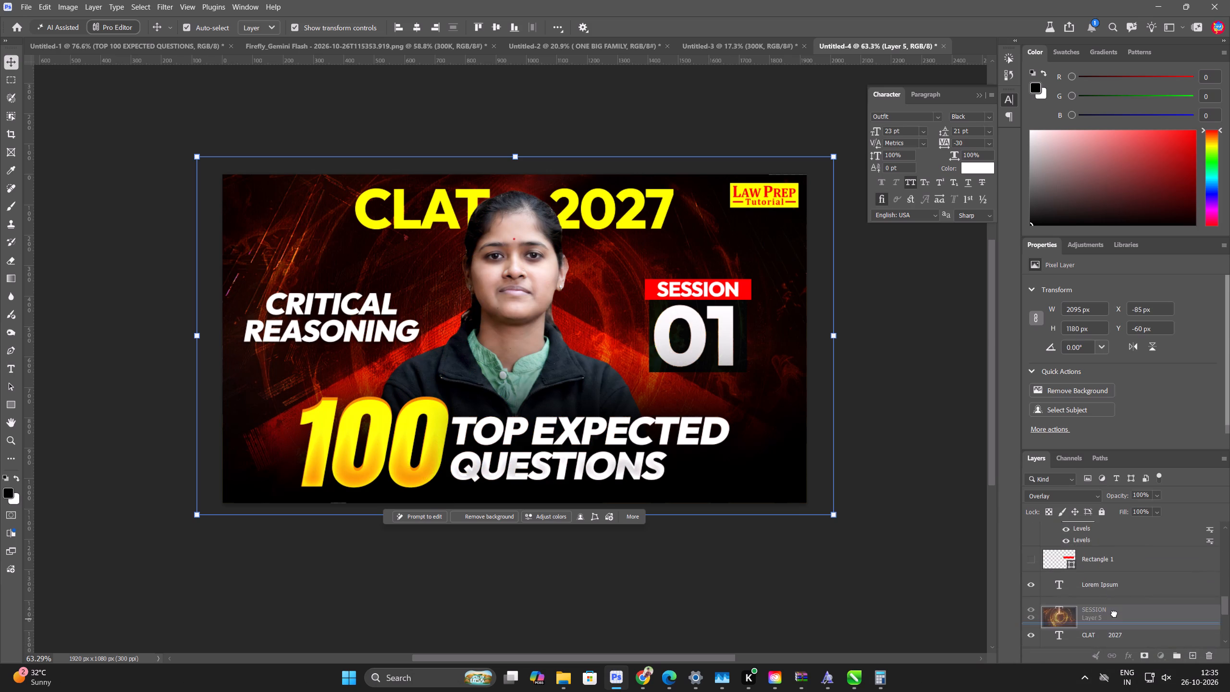
left_click_drag(1114, 614, 1110, 615)
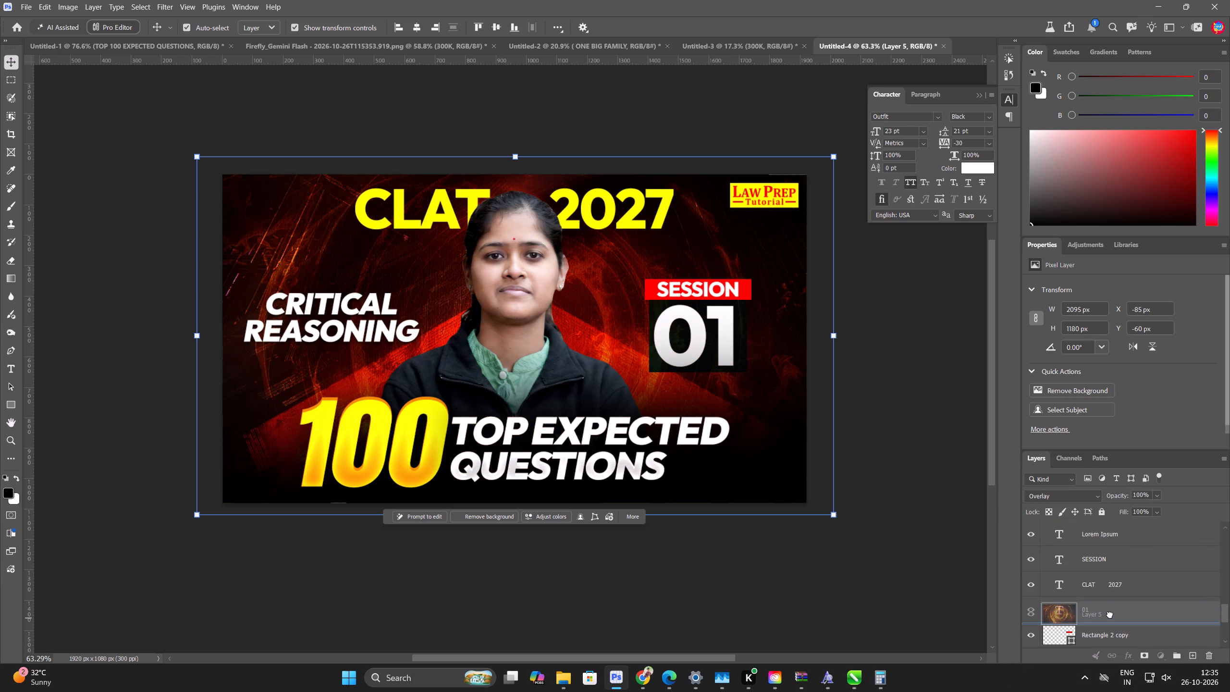
left_click_drag(1110, 615, 1111, 615)
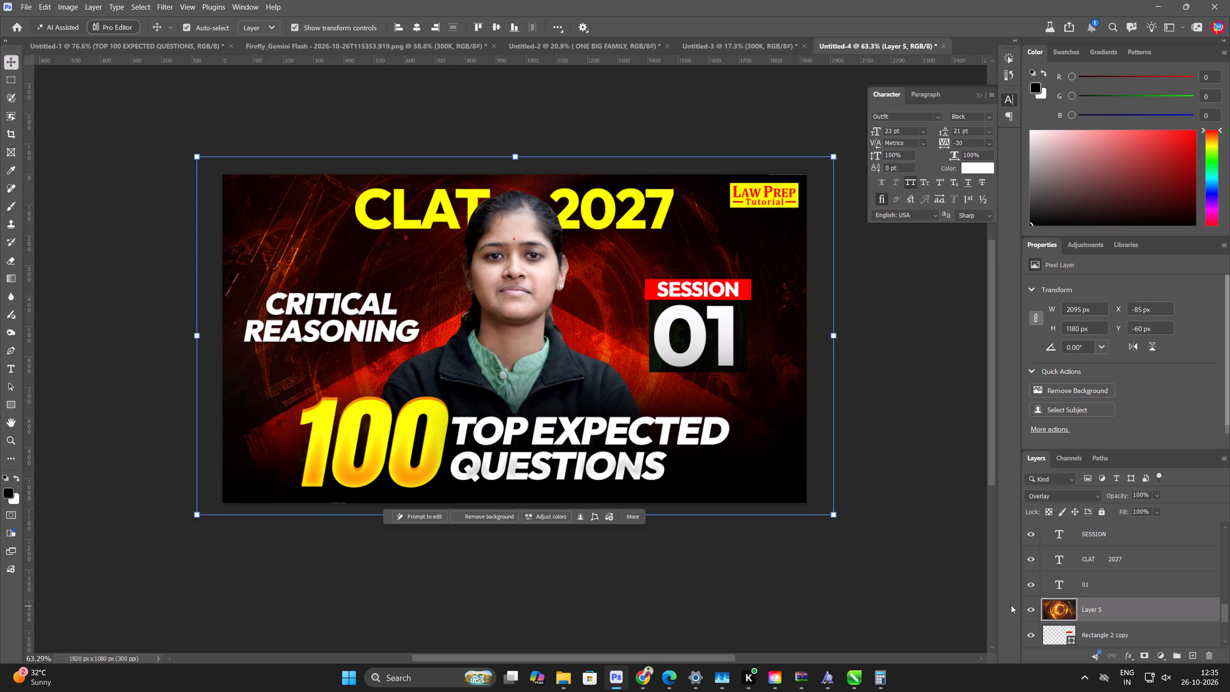
Reduce the fire ring layer's opacity to 42%.
scroll(1008, 603, "down", 1)
scroll(839, 530, "down", 2)
scroll(701, 351, "up", 5)
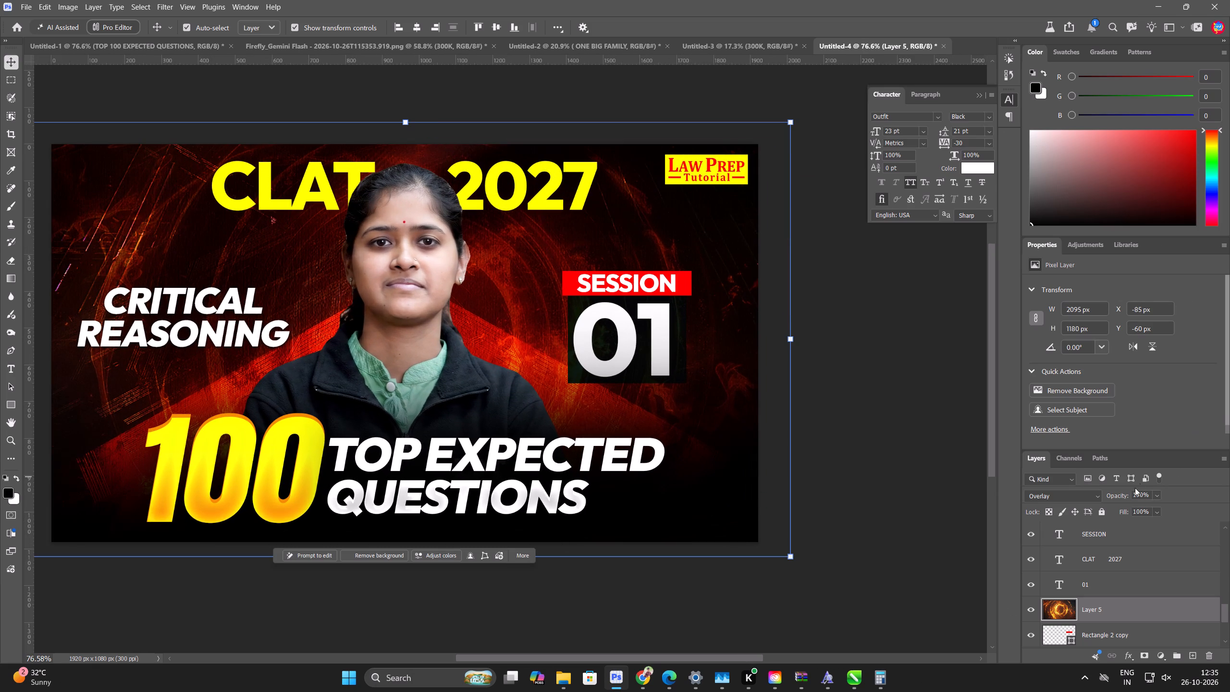
left_click_drag(1117, 495, 1070, 493)
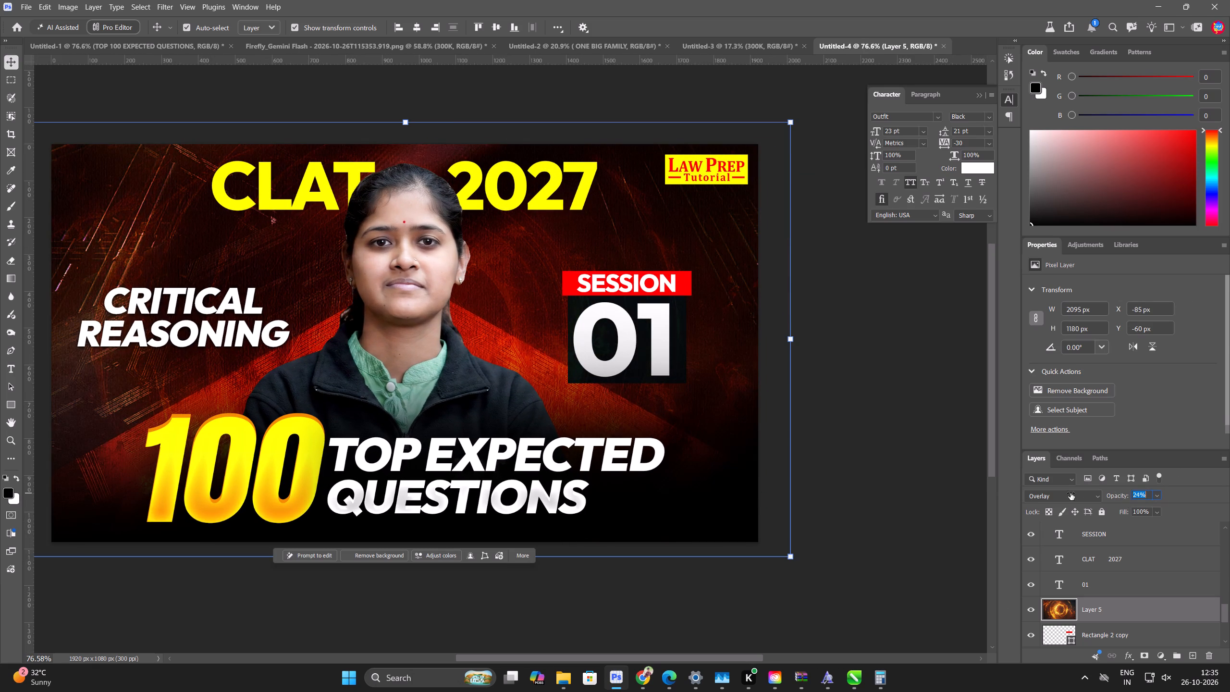
left_click_drag(1070, 493, 1082, 494)
Switch to Chrome, browse the pin's related images, and search Pinterest for "lens flare".
key("alt+Tab")
scroll(795, 400, "down", 1)
scroll(790, 396, "up", 3)
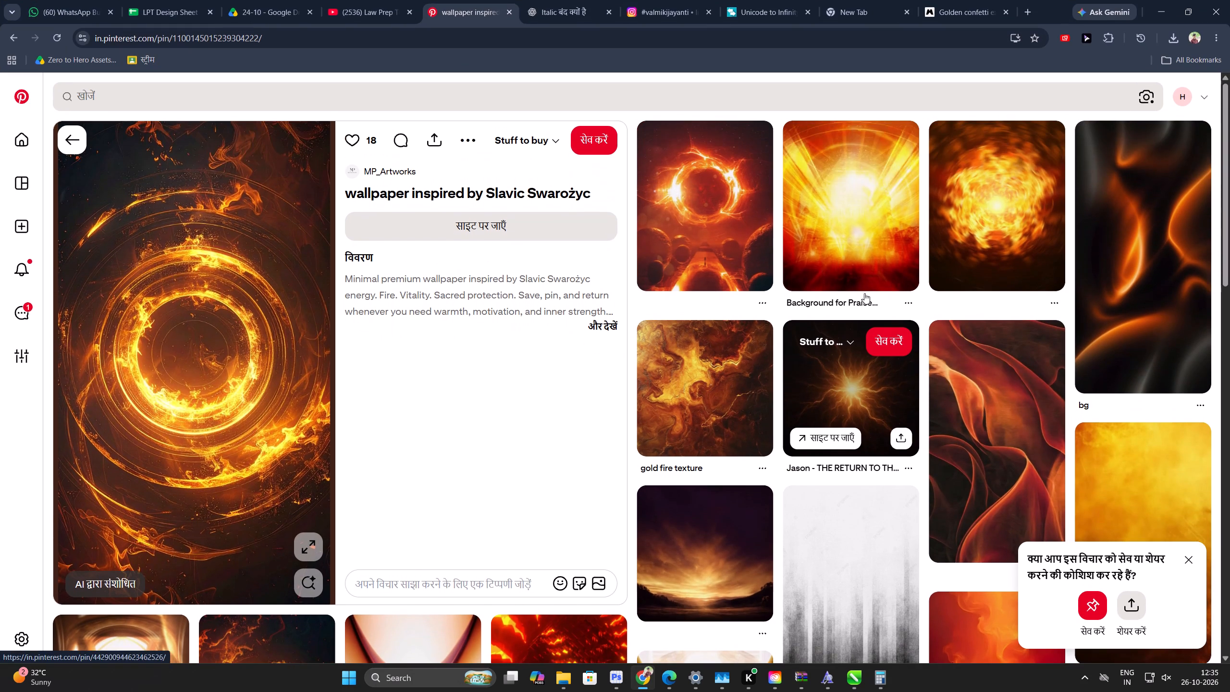
scroll(838, 301, "down", 3)
scroll(714, 310, "down", 3)
scroll(503, 412, "down", 4)
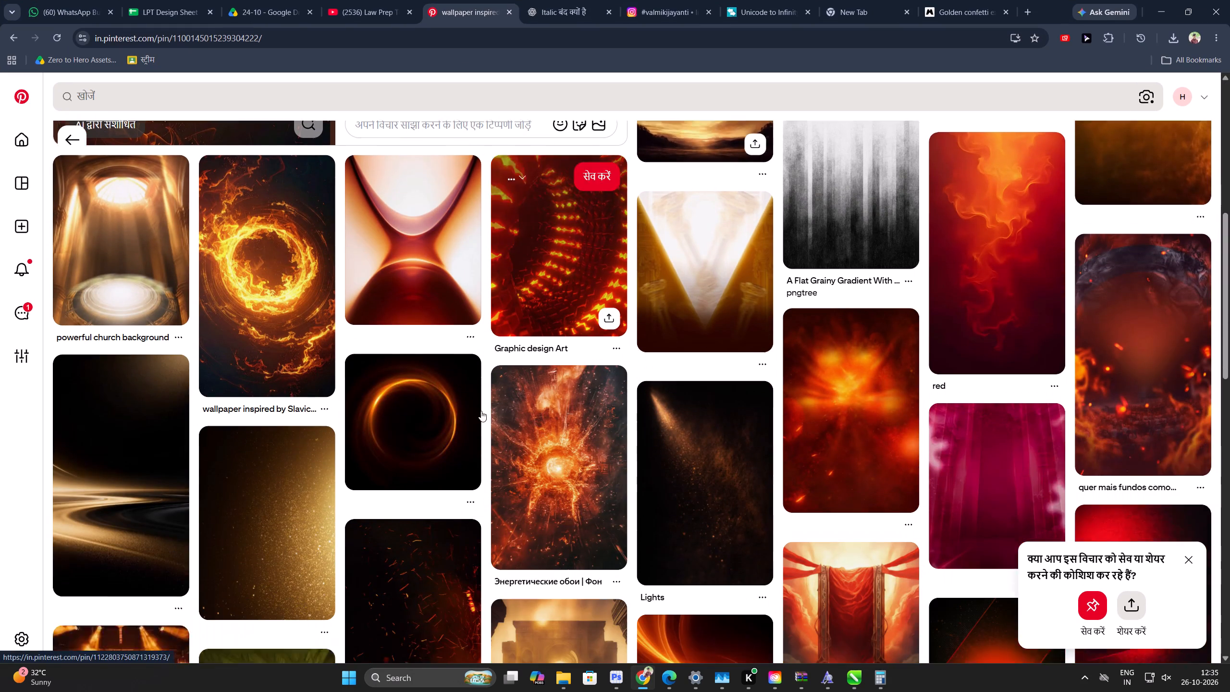
left_click(207, 103)
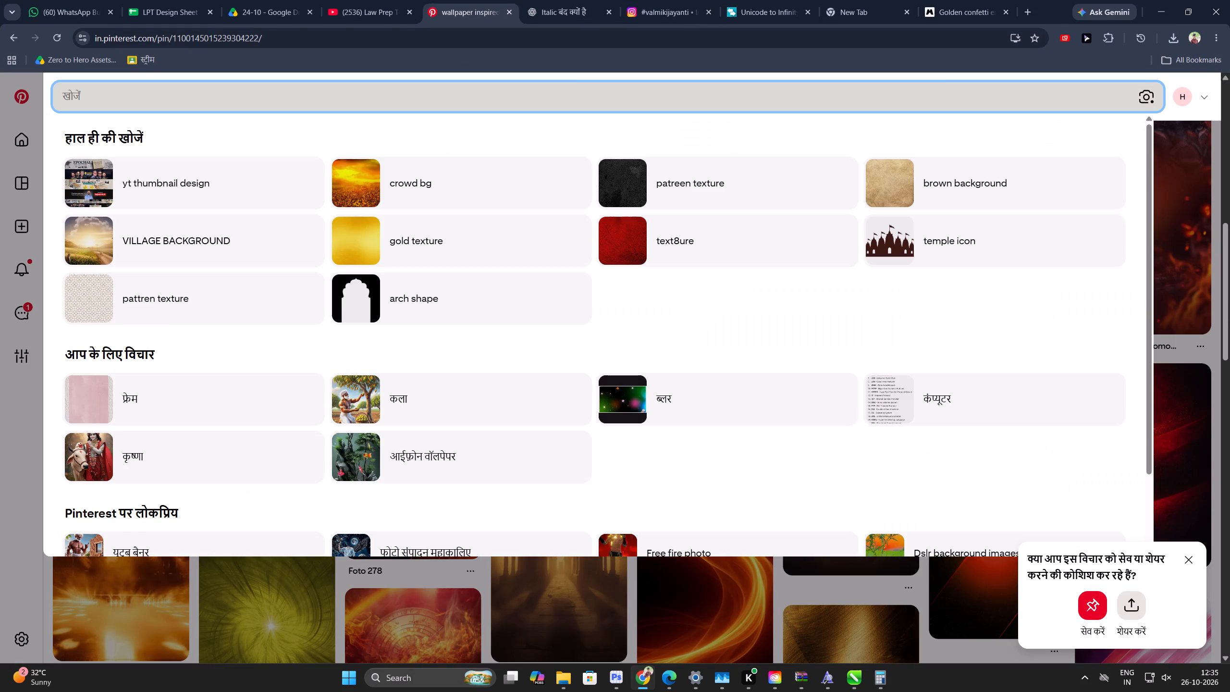
type("lens flare")
key("Return")
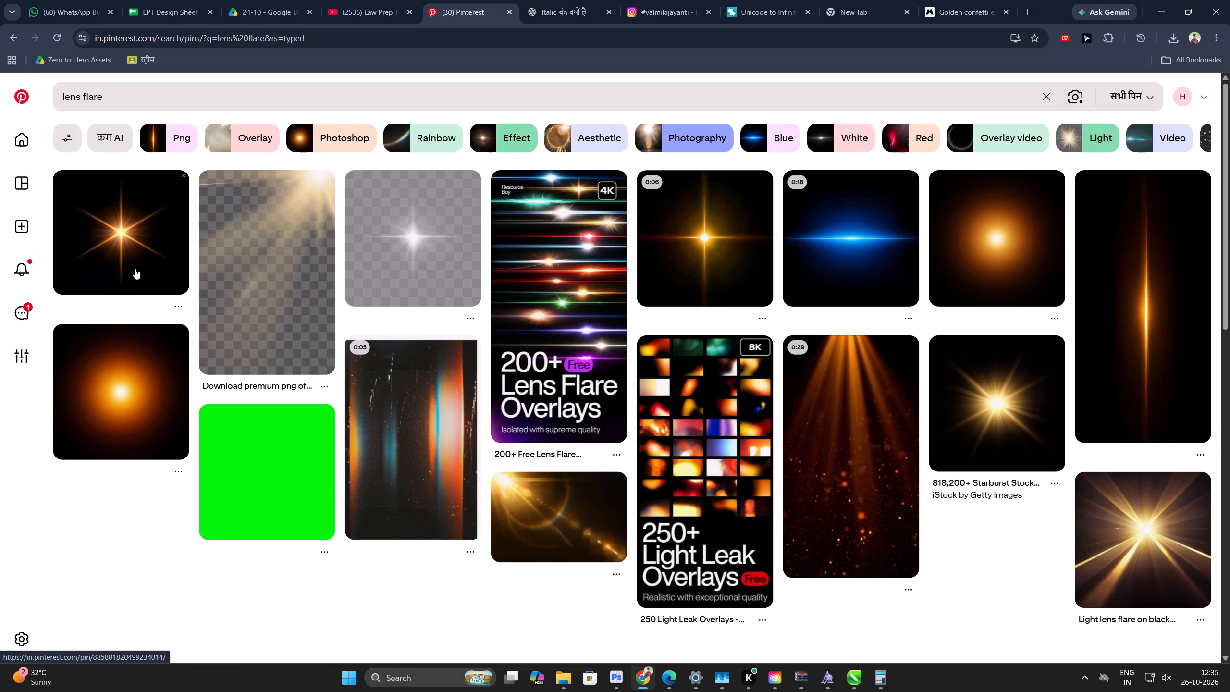
Open the round orange glow on a black background and copy its image.
left_click(127, 428)
right_click(258, 254)
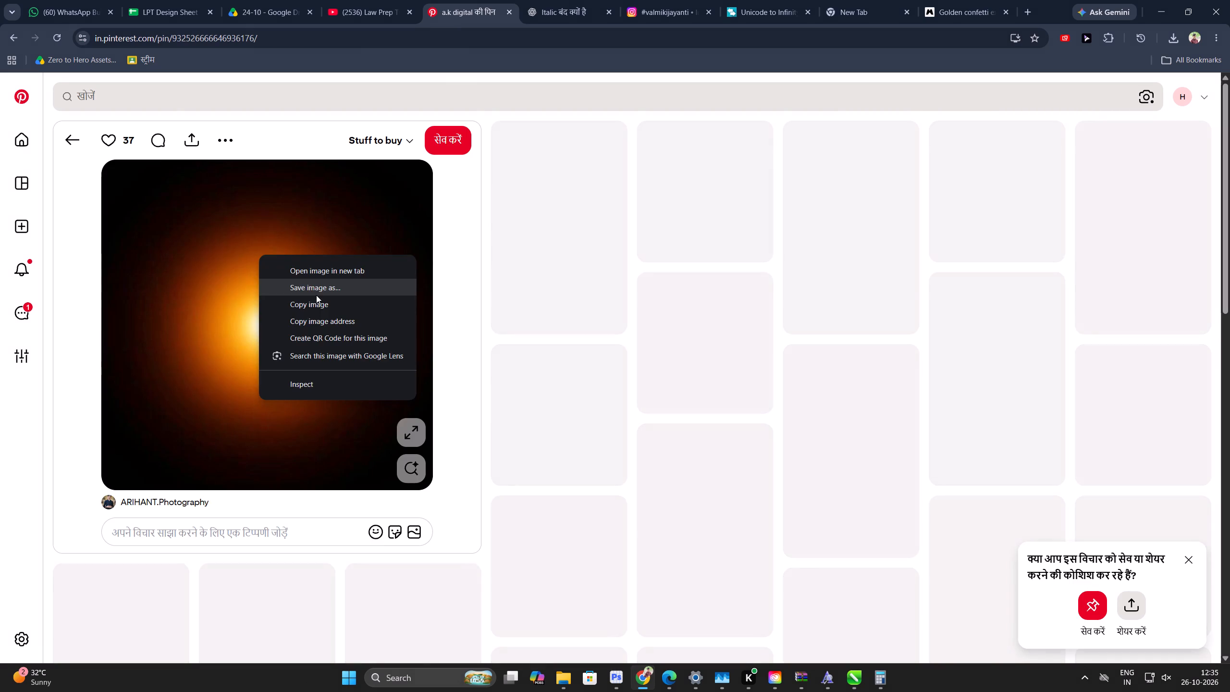
left_click(323, 302)
Return to Photoshop, paste the orange glow above the fire ring layer, and set its blend mode to Screen.
key("alt+Tab")
key("ctrl+v")
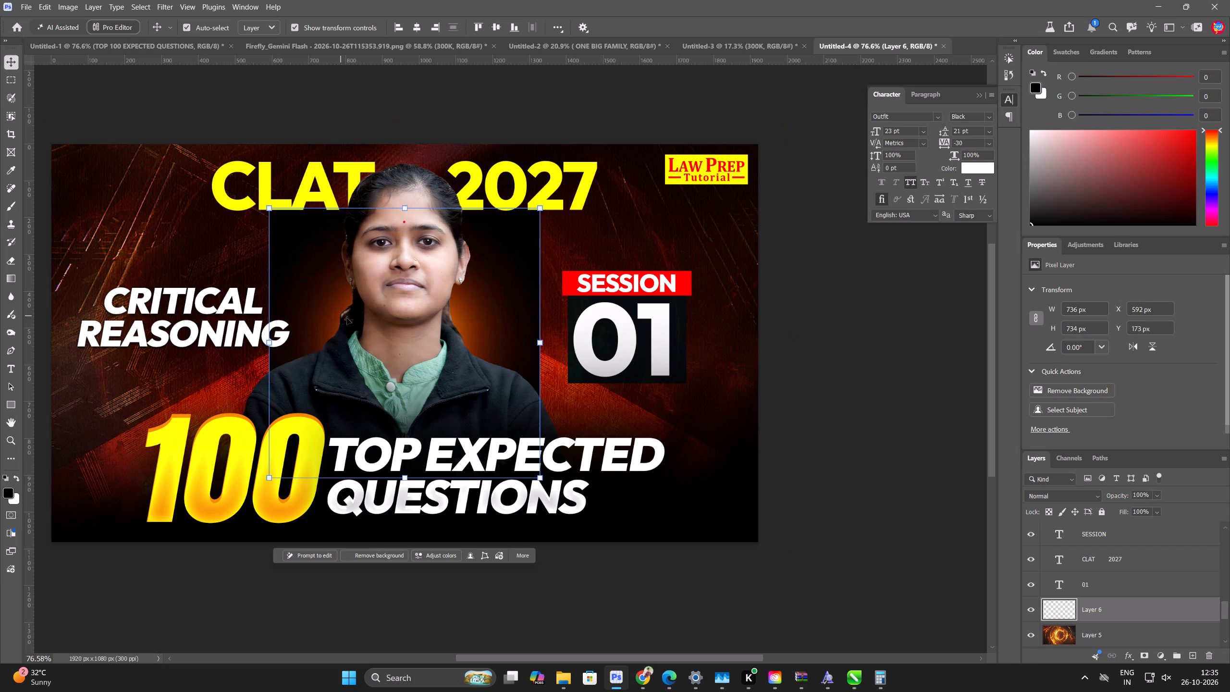
left_click(1040, 501)
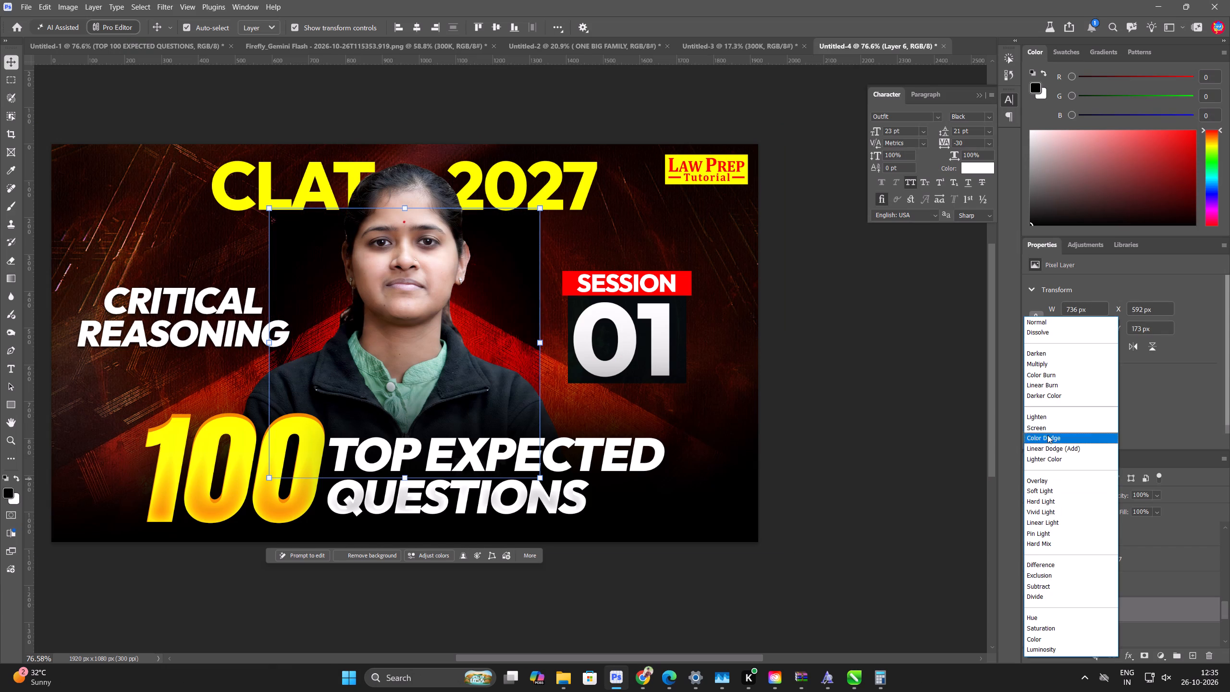
left_click(1047, 429)
Scale the orange glow to about 150% and position it behind the presenter's shoulders near the canvas centre.
left_click_drag(539, 340, 677, 339)
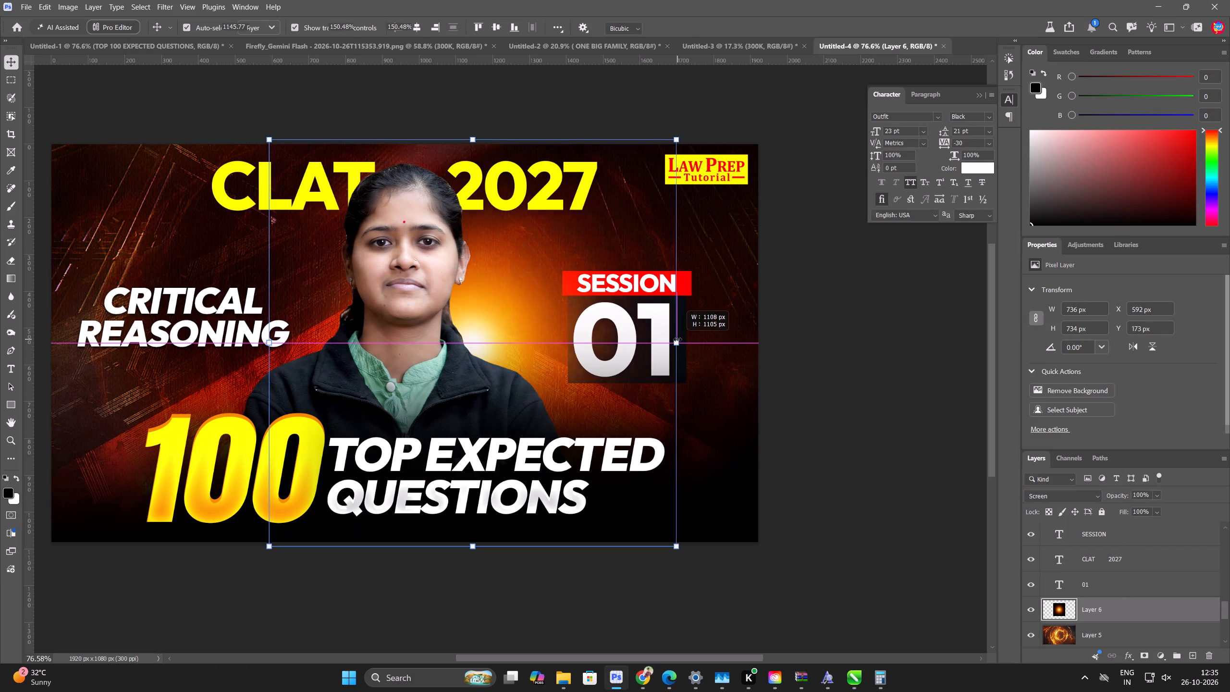
left_click_drag(677, 339, 676, 341)
left_click_drag(557, 367, 494, 383)
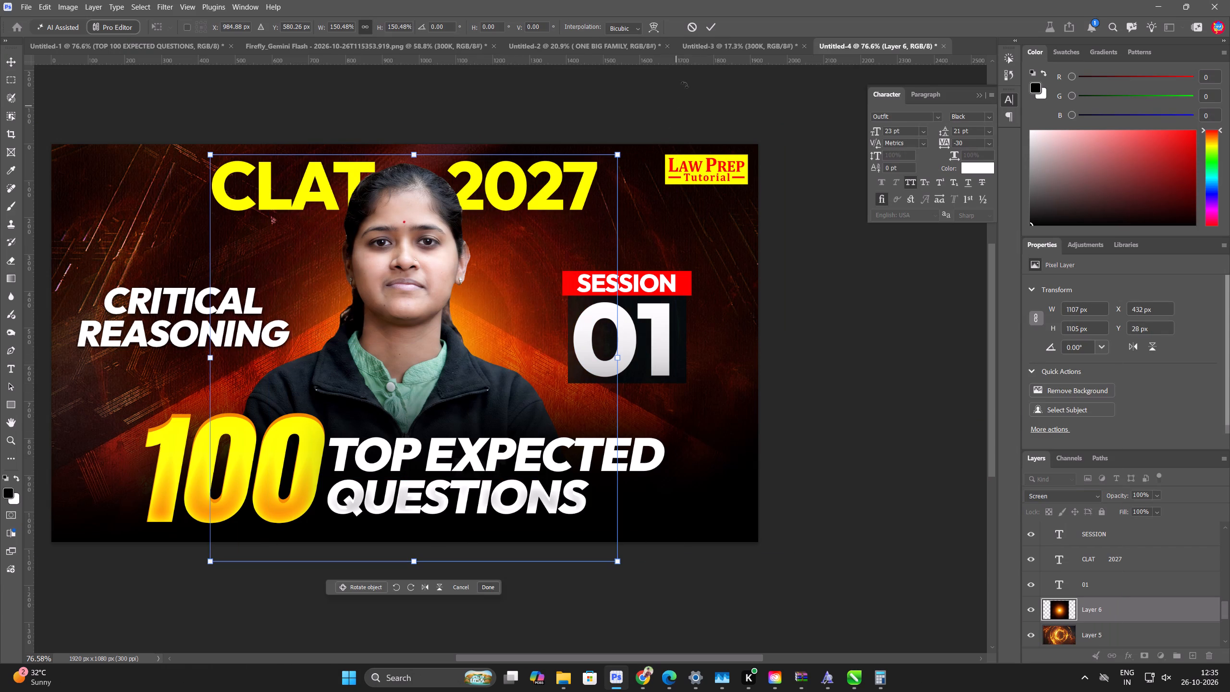
left_click(707, 25)
left_click(810, 267)
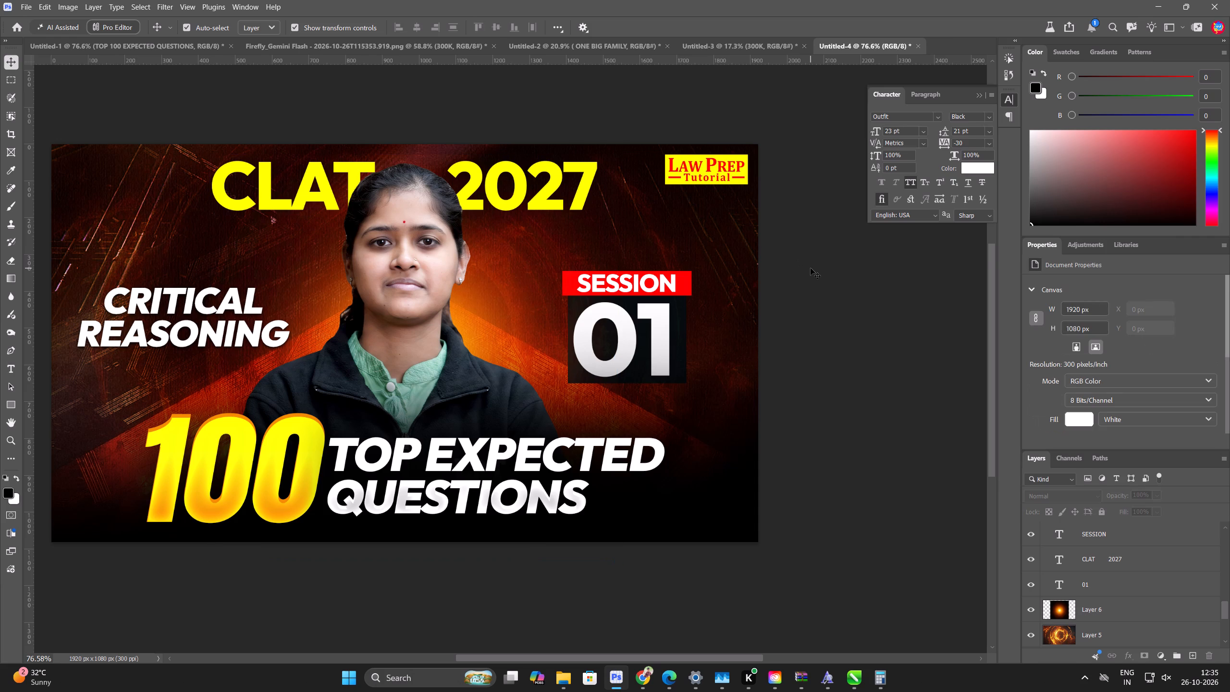
Enlarge the CRITICAL REASONING text to about 106%, bringing its font size to about 25 pt.
key("ctrl+0")
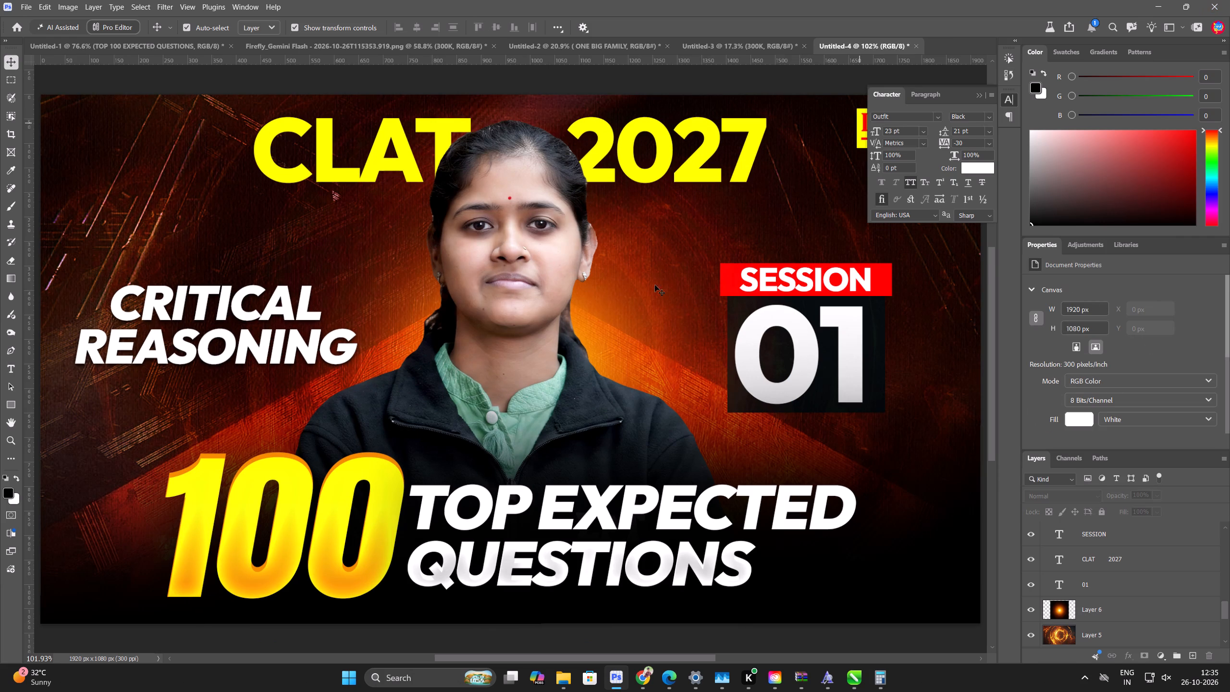
left_click(192, 349)
left_click_drag(215, 284, 217, 278)
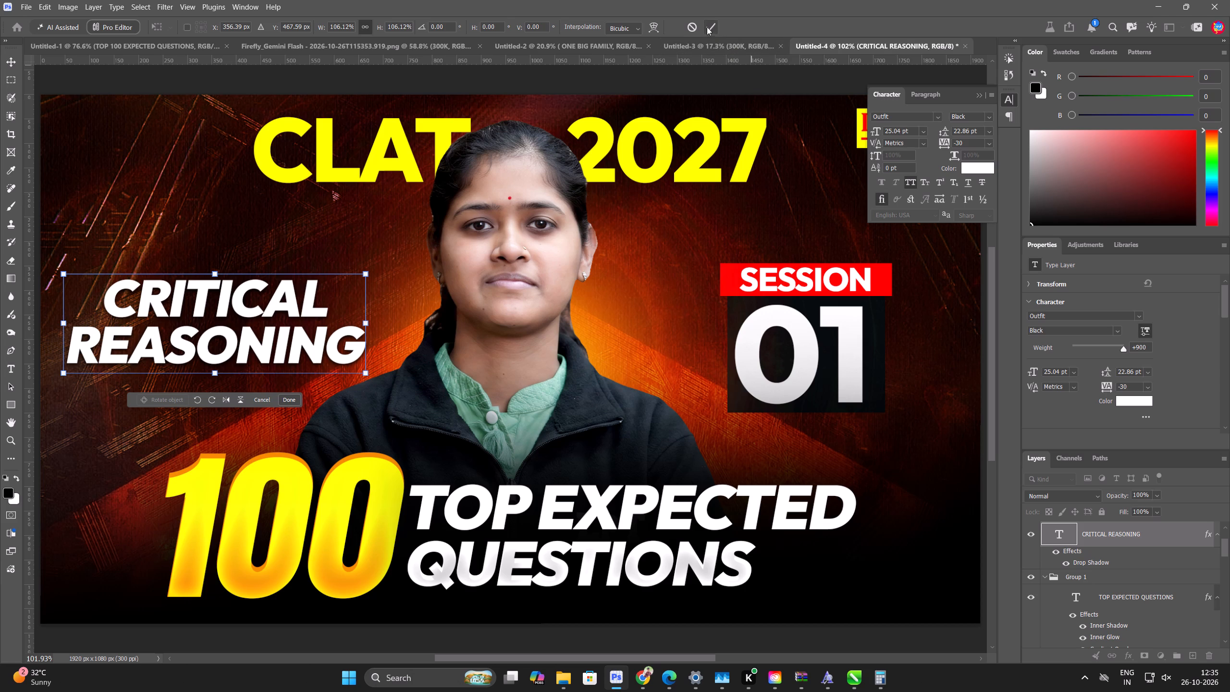
left_click(707, 27)
Centre the presenter photo horizontally on the canvas.
scroll(300, 308, "down", 6)
left_click(418, 295)
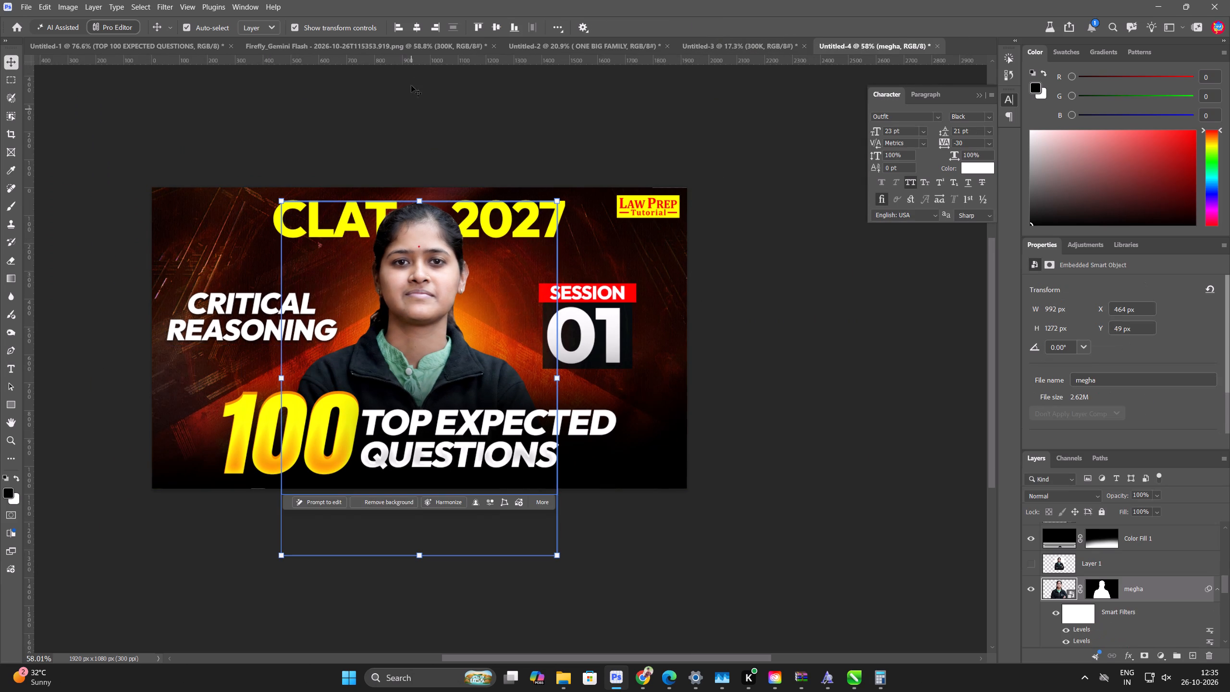
left_click(418, 25)
left_click(507, 119)
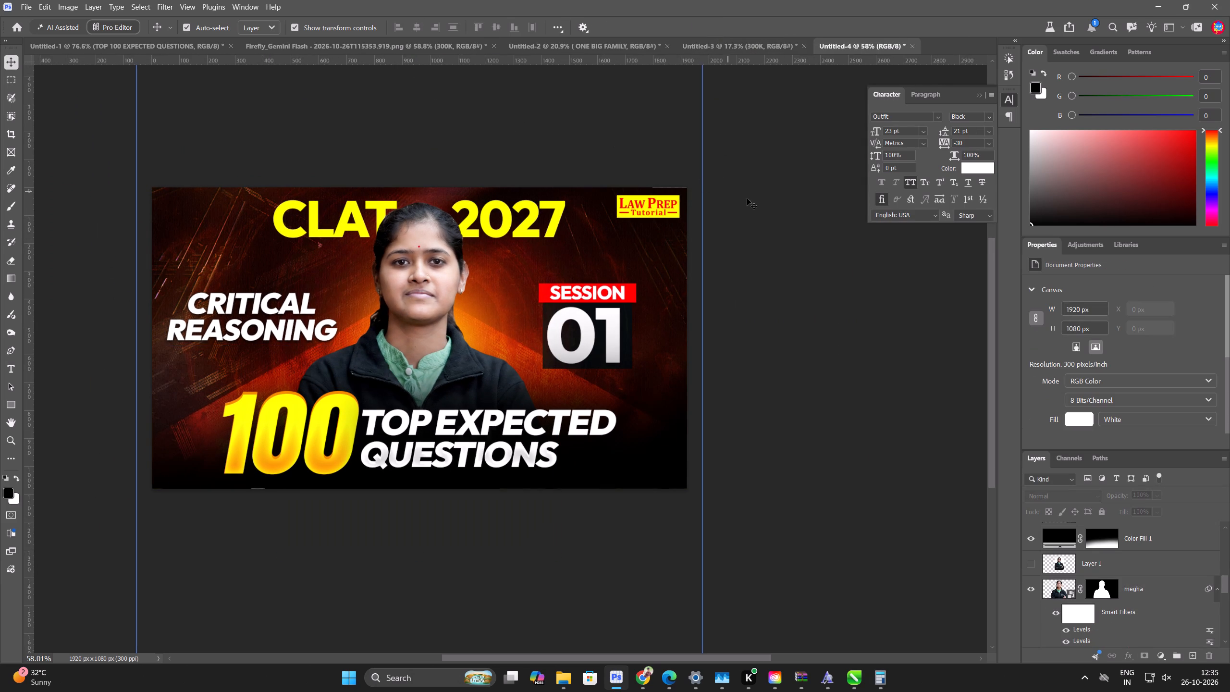
Switch to the LPT Design Sheet in Chrome and copy the full CLAT 2027 Critical Reasoning Session 01 topic text from cell C449.
key("alt+Tab")
key("alt+Tab")
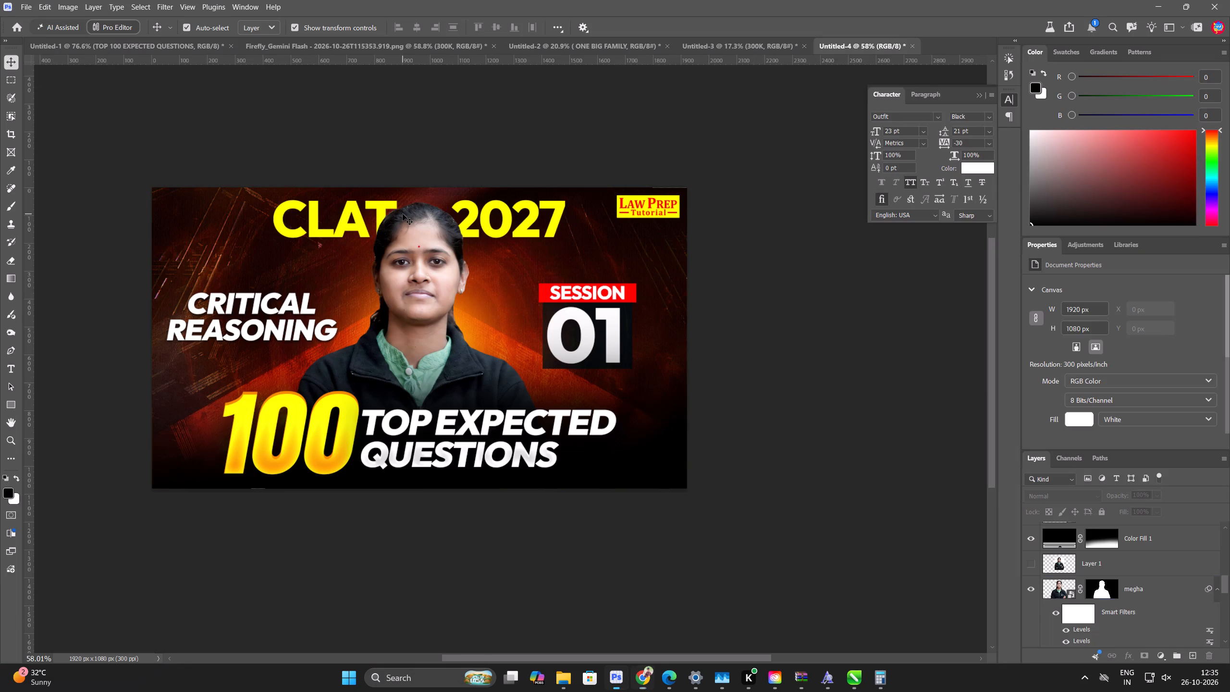
key("alt+Tab")
left_click(186, 0)
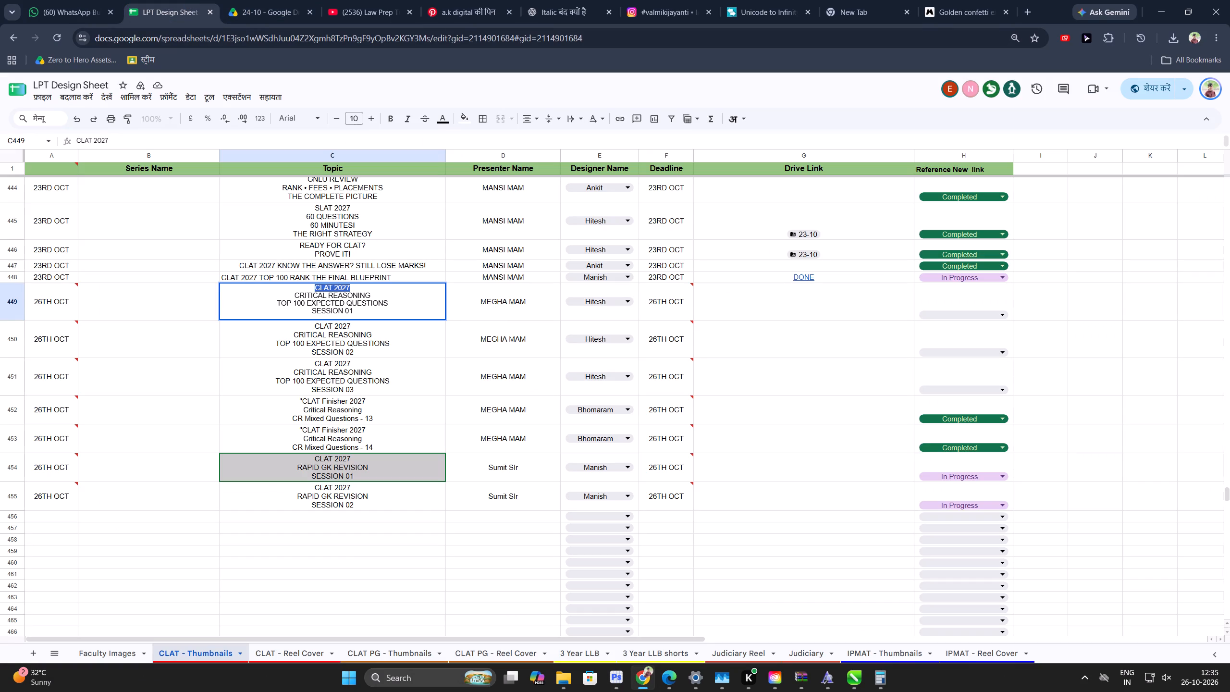
double_click(369, 302)
key("ctrl+a")
key("ctrl+c")
key("ctrl+c")
key("ctrl+c")
key("ctrl+c")
key("ctrl+c")
key("ctrl+c")
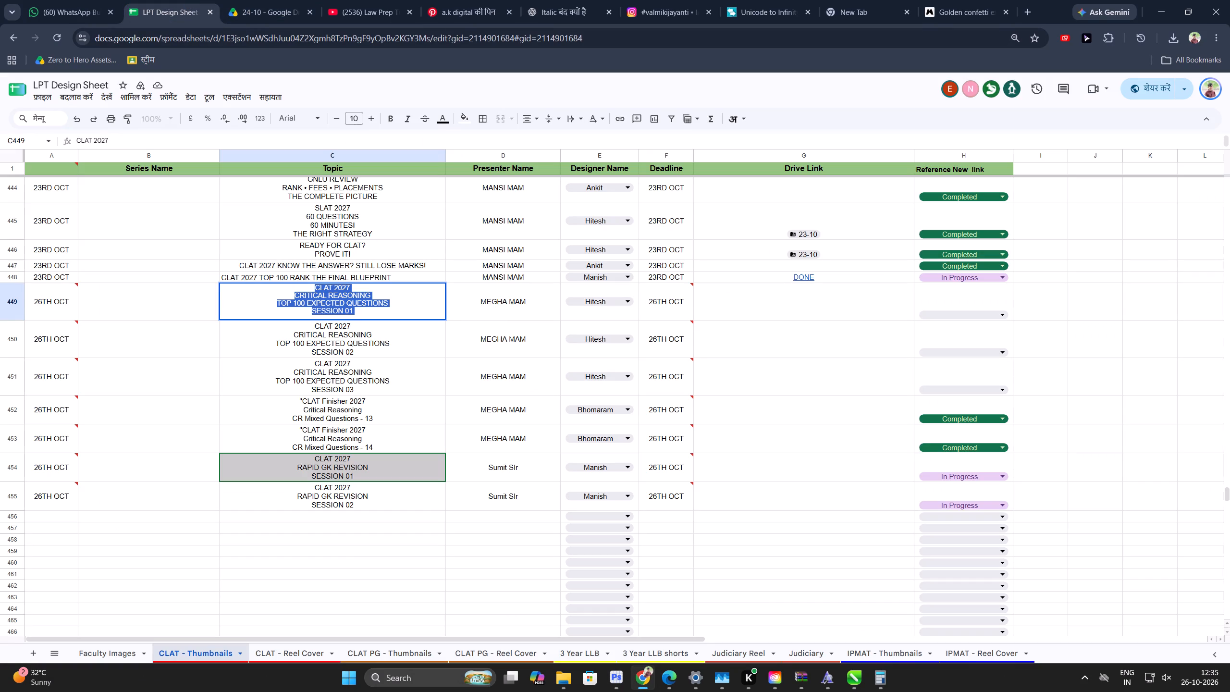
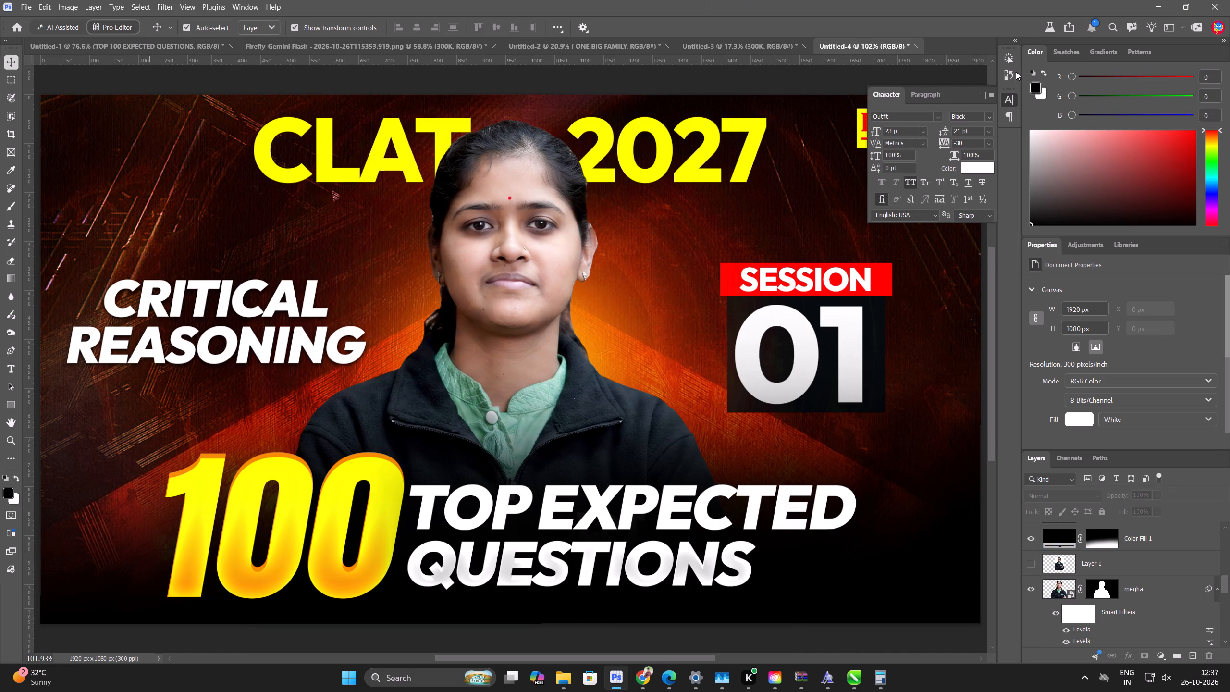
left_click(977, 93)
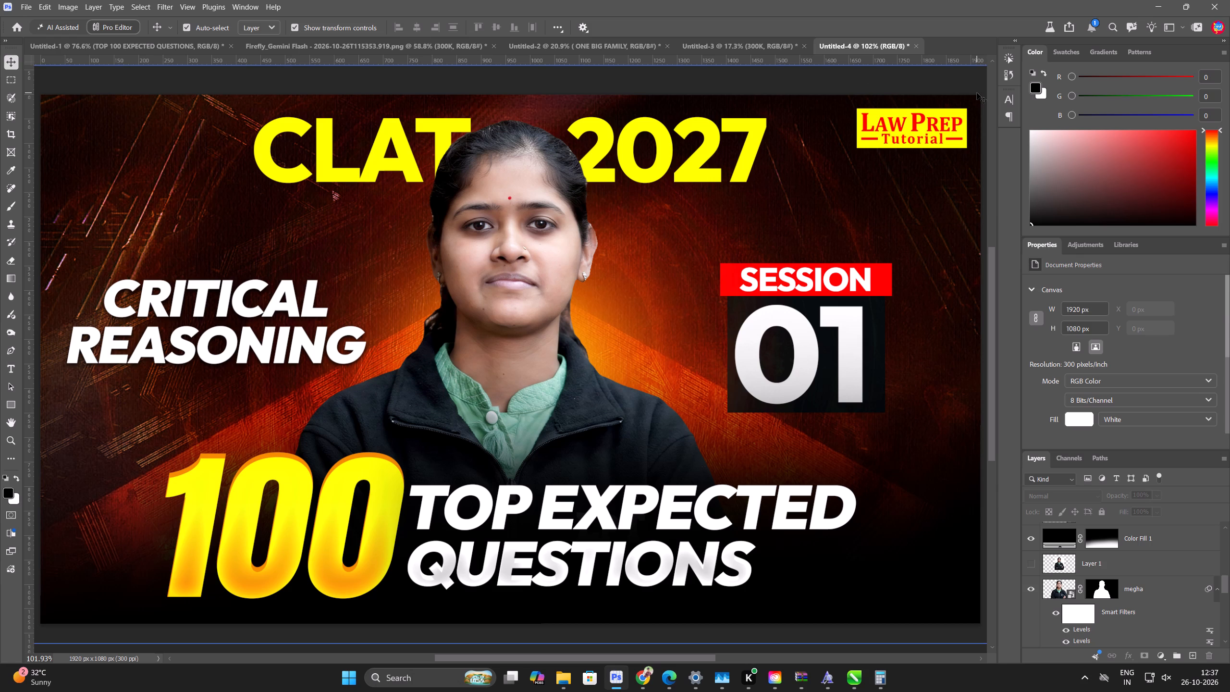
scroll(957, 86, "up", 1)
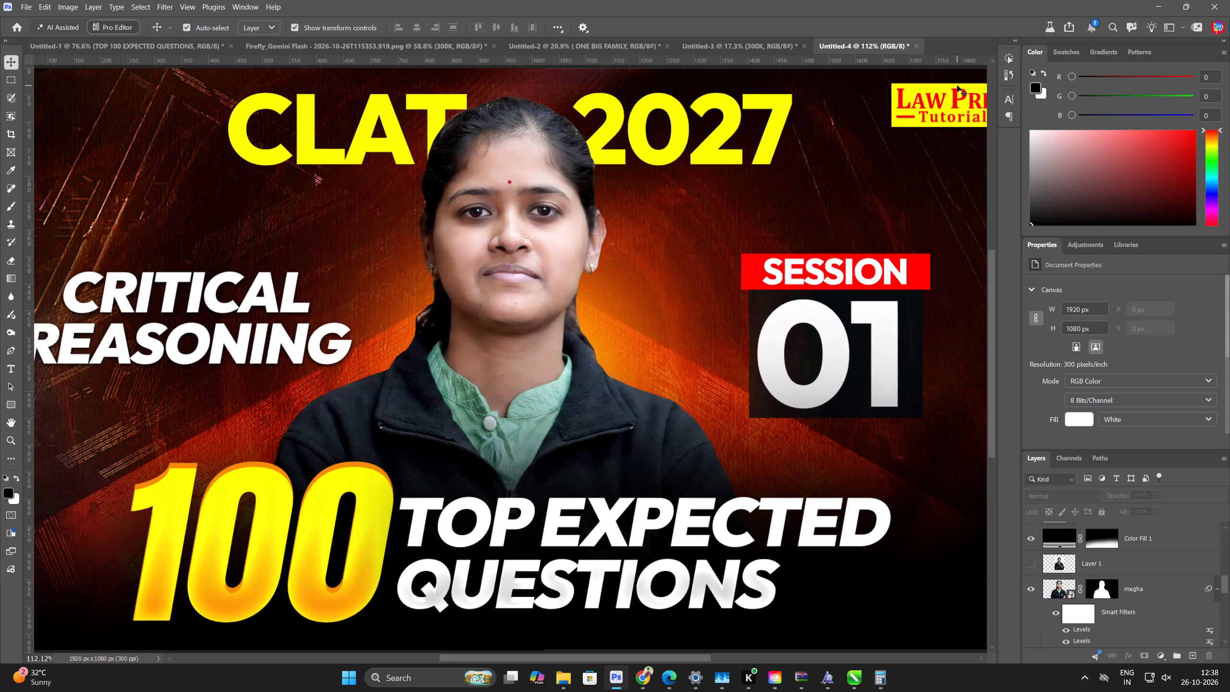
Switch to Chrome and search Pinterest for "resoning background".
key("alt+Tab")
scroll(730, 339, "down", 1)
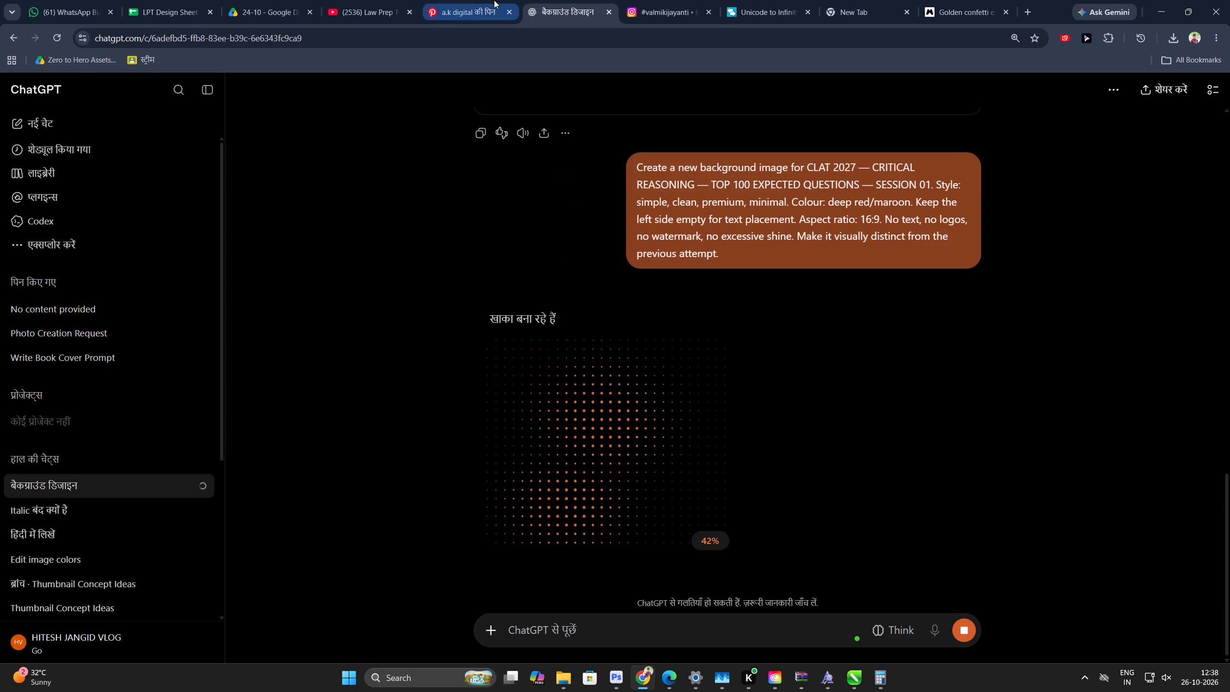
left_click(494, 0)
left_click(414, 92)
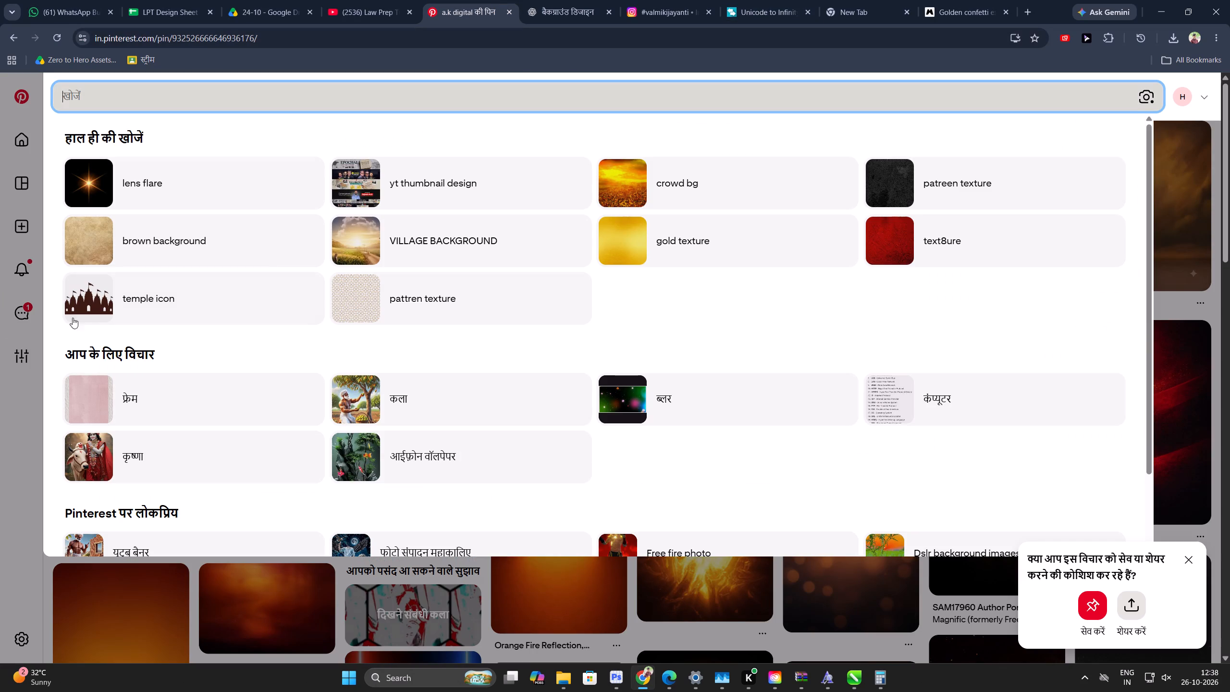
type("resoning background")
key("space")
key("Return")
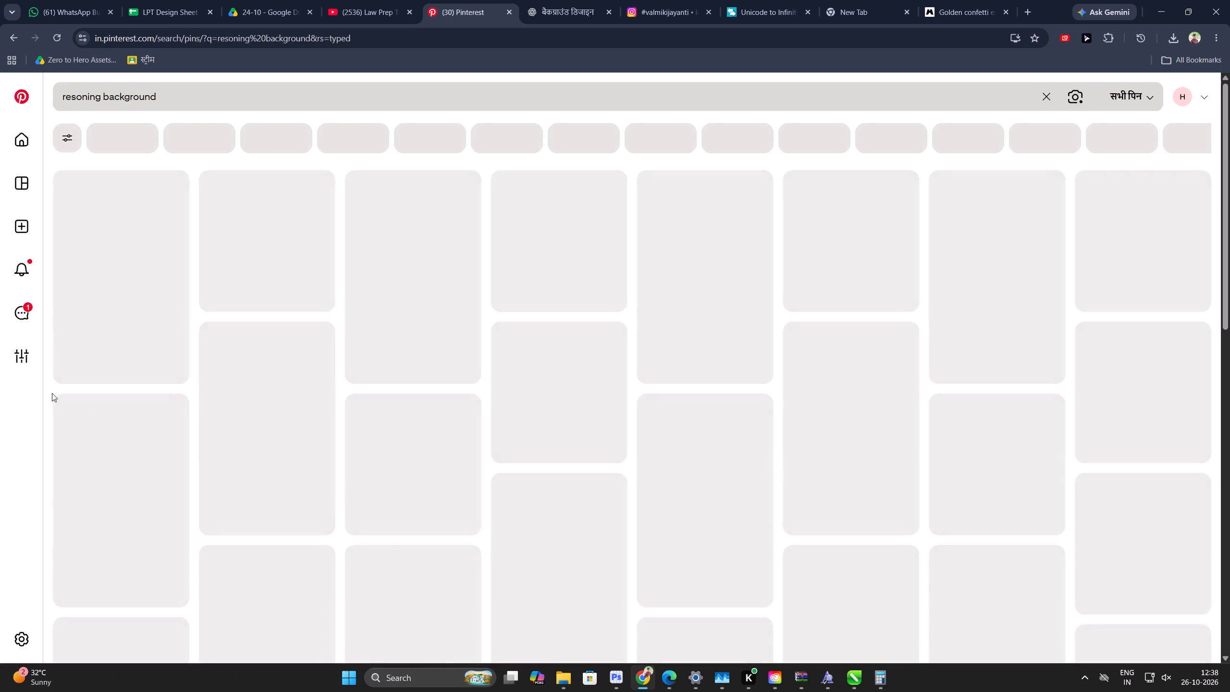
Cut the Pinterest search text, search for it on Google in a new tab and show the image results.
double_click(168, 104)
key("ctrl+a")
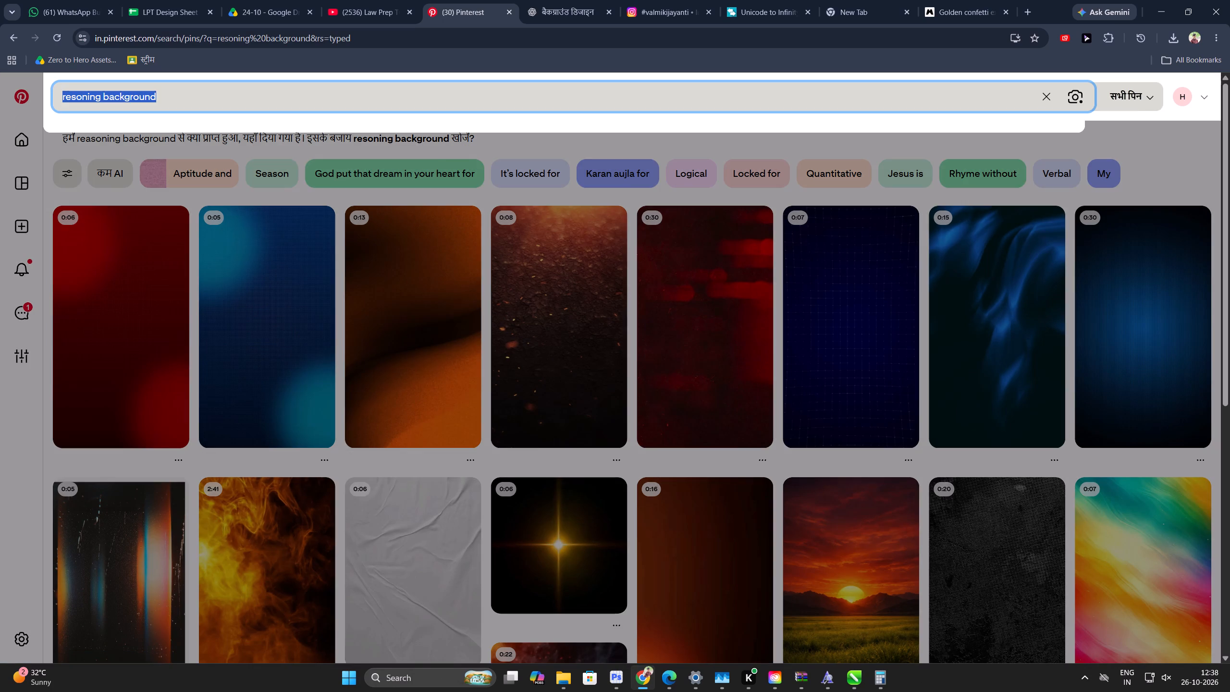
key("ctrl+x")
left_click(1033, 3)
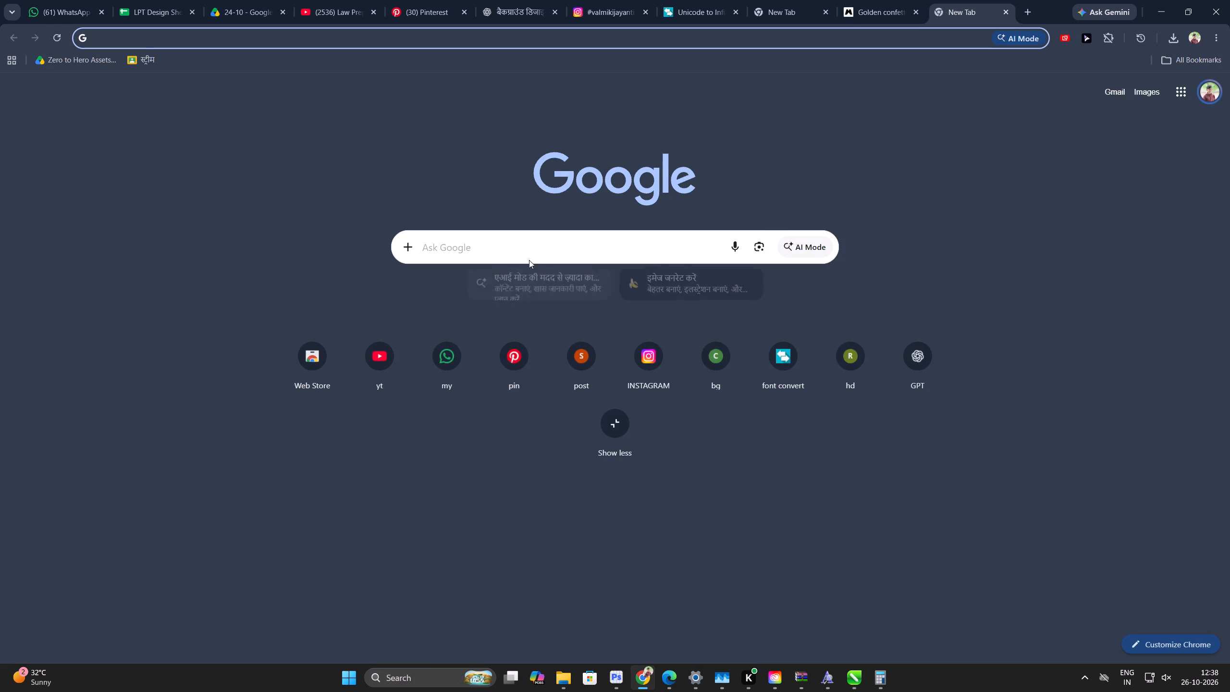
left_click(538, 250)
key("ctrl+v")
key("Return")
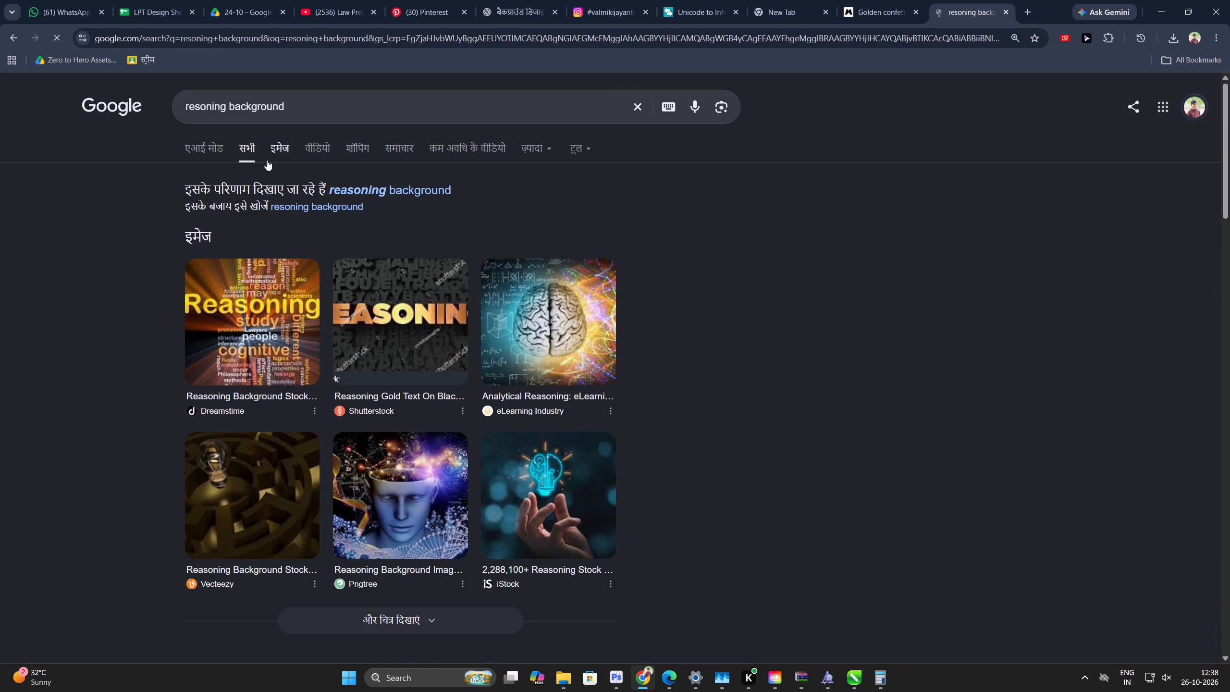
left_click(268, 159)
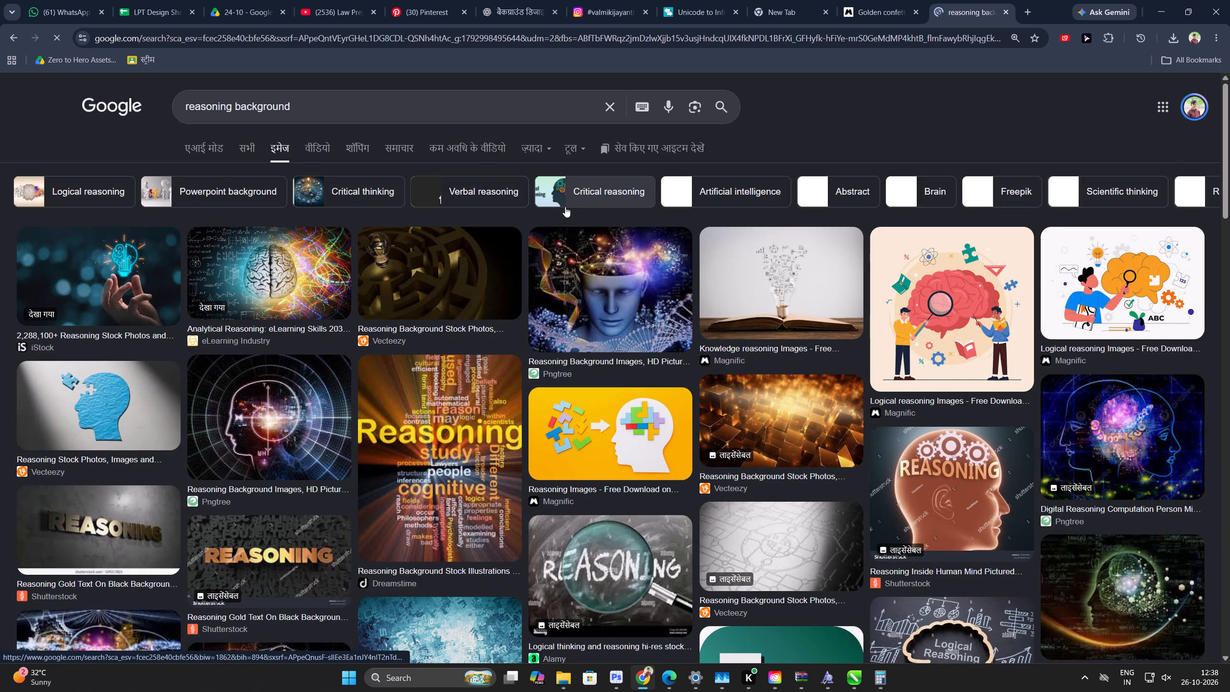
Browse the image results for a suitable background and copy the Pngtree picture of a blue head with an open, glowing skull.
left_click(817, 295)
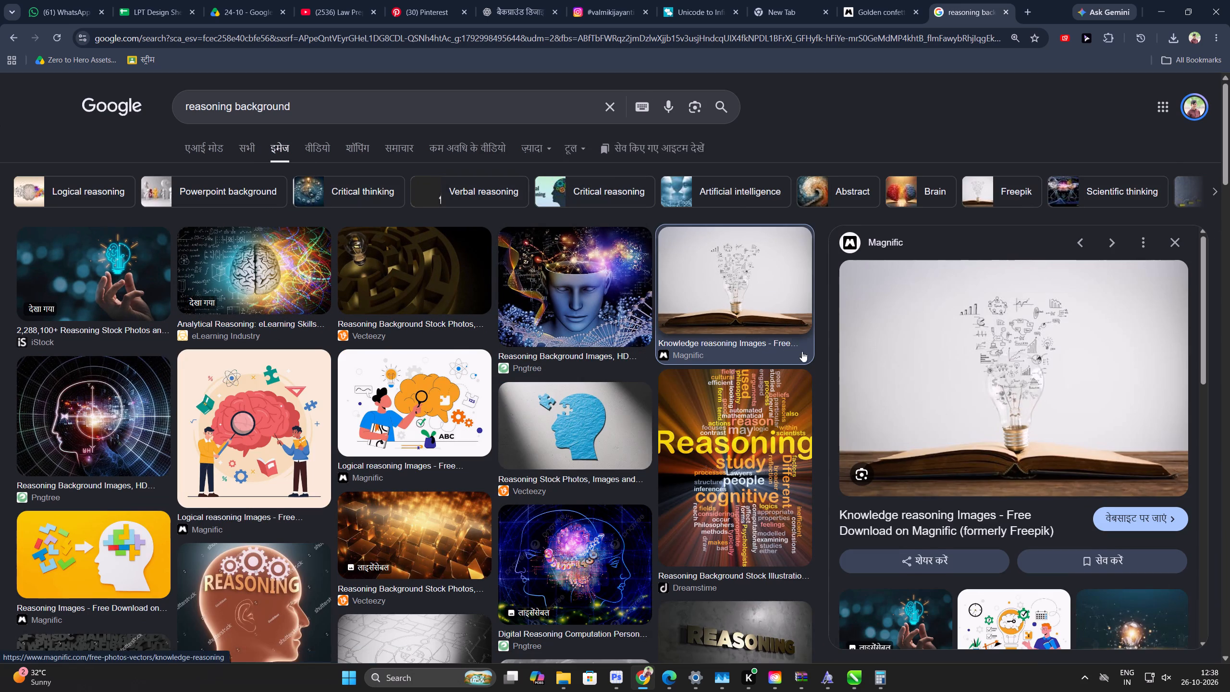
scroll(565, 419, "down", 4)
scroll(483, 419, "down", 2)
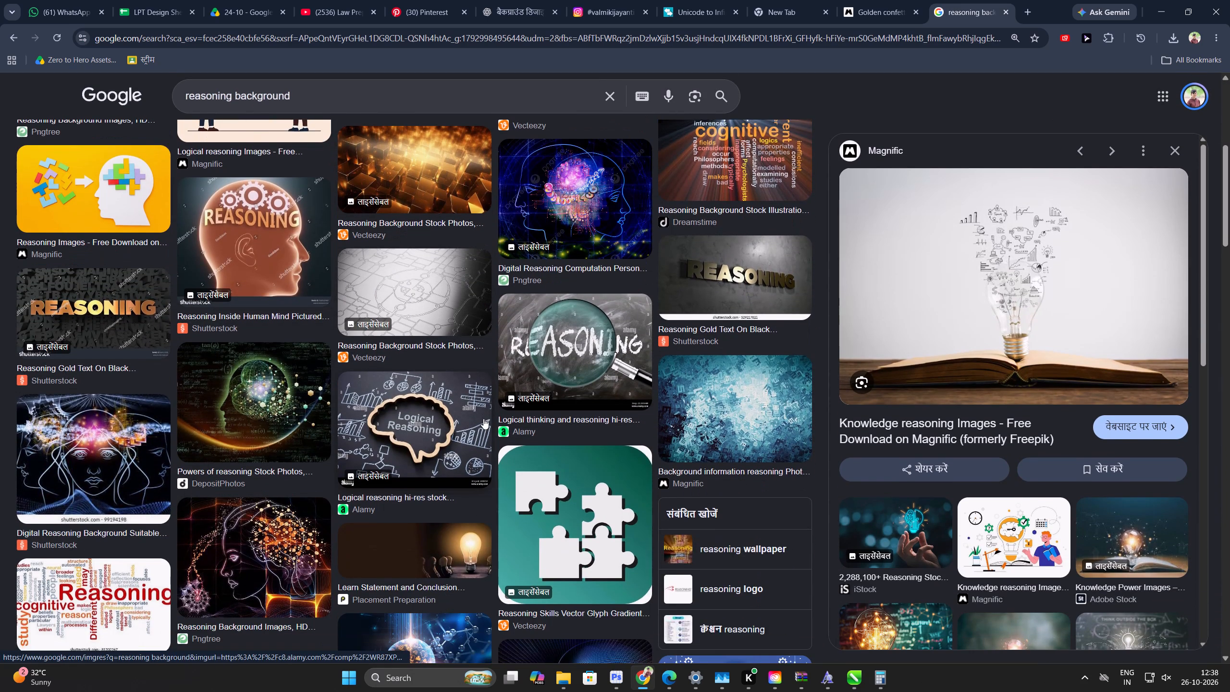
scroll(483, 419, "down", 3)
left_click(729, 232)
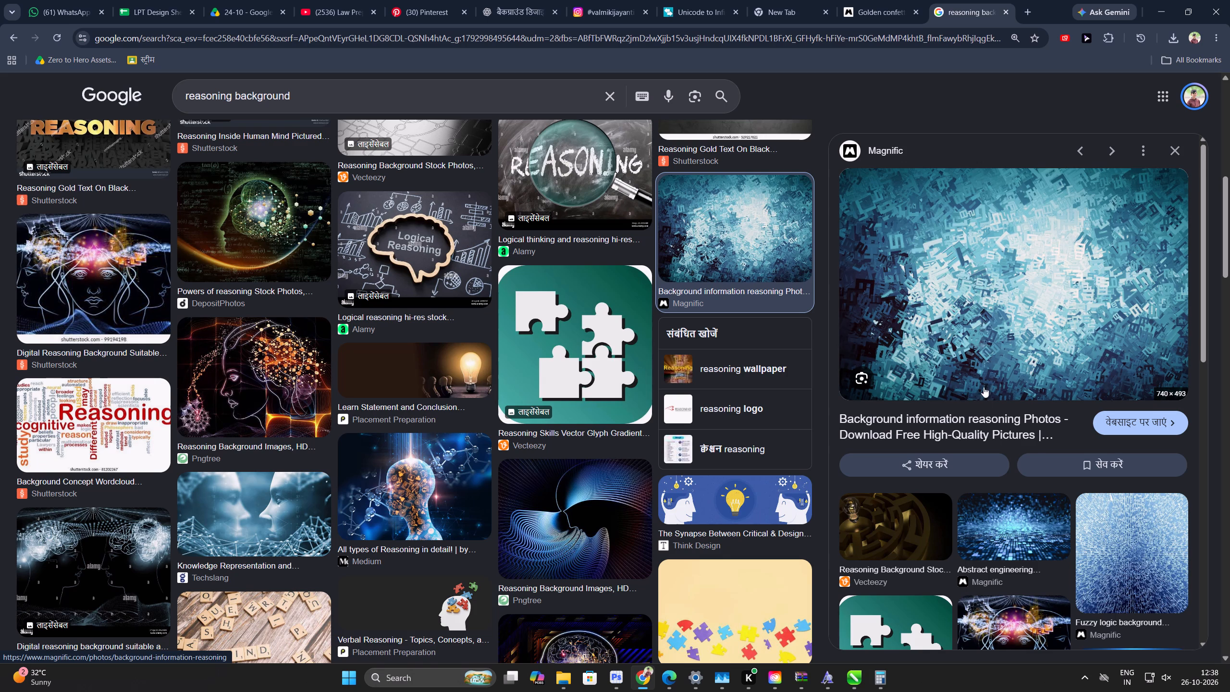
scroll(979, 401, "down", 5)
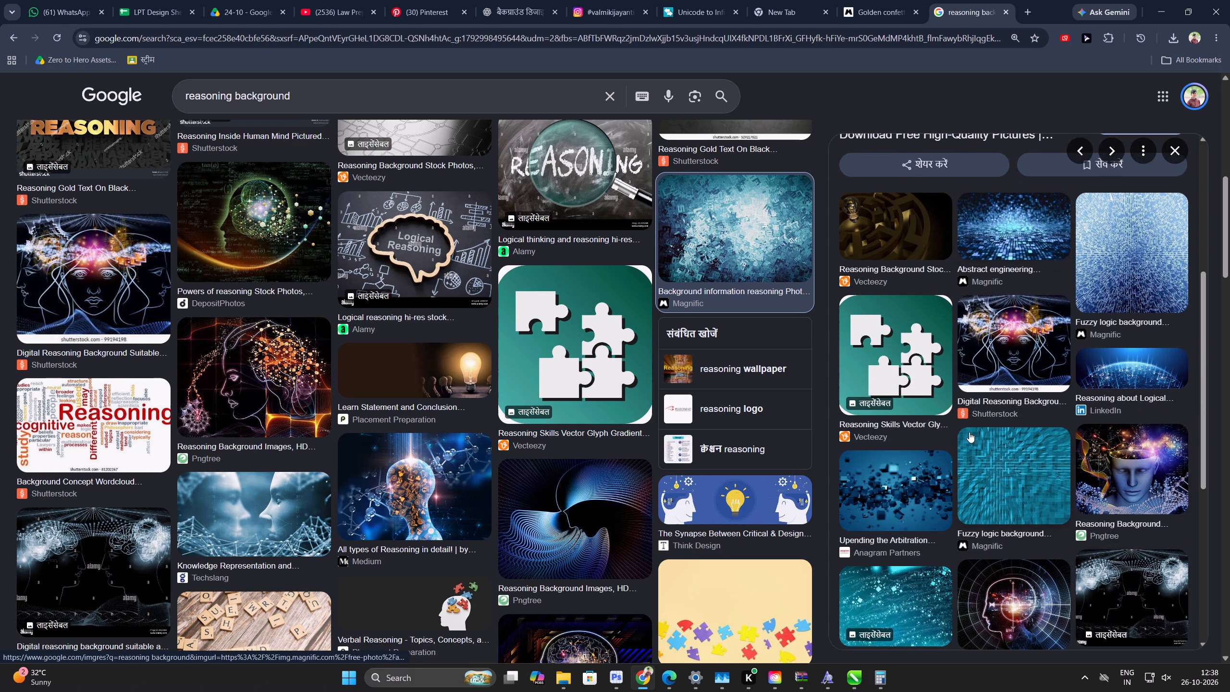
left_click(1123, 483)
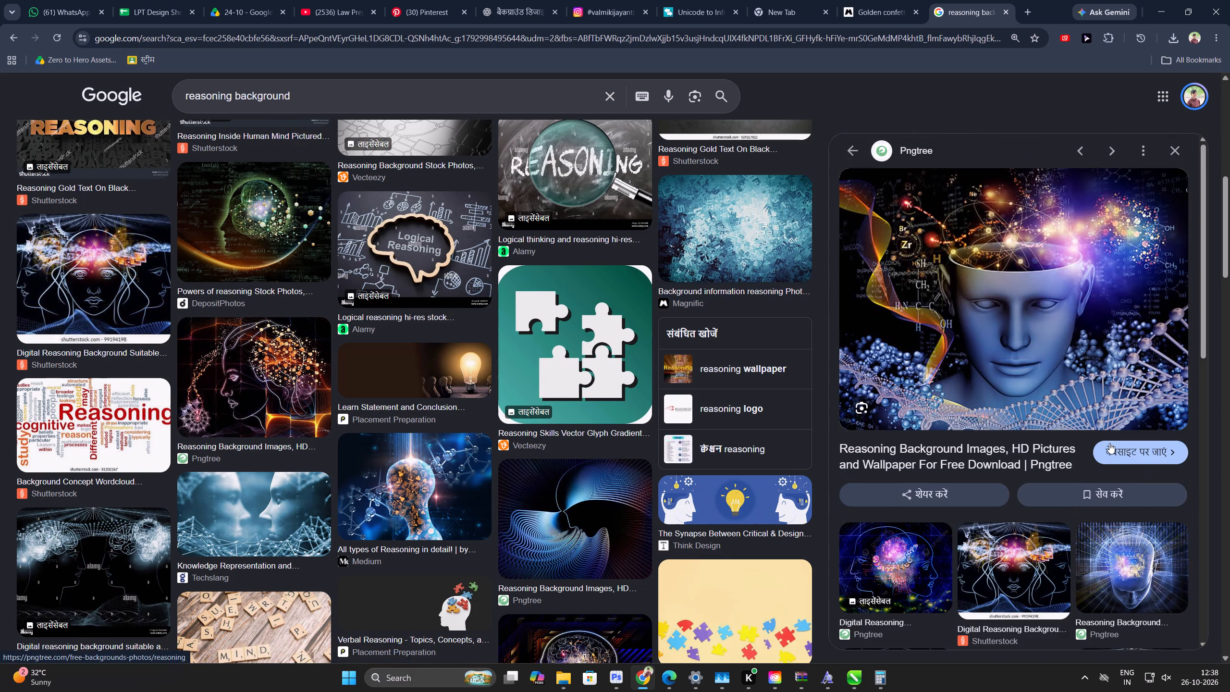
scroll(1109, 443, "down", 3)
scroll(1109, 443, "up", 4)
right_click_drag(1068, 309, 1068, 314)
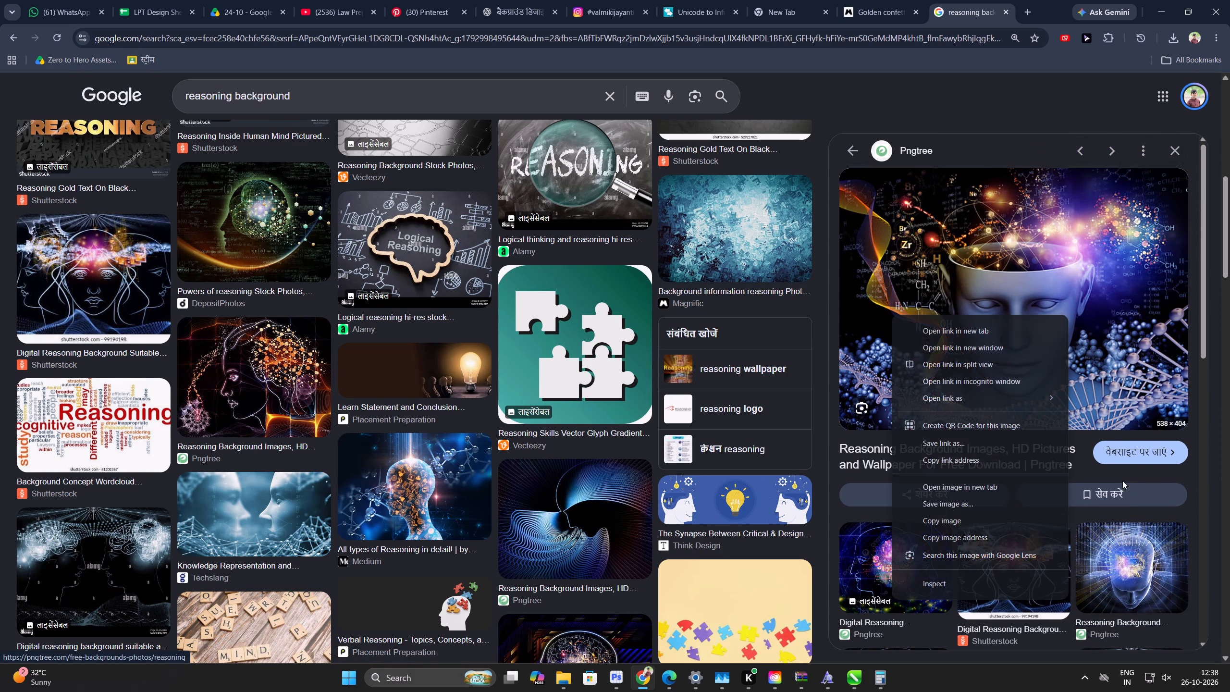
left_click(1032, 518)
Paste the copied head image into the Photoshop thumbnail, enlarge it to about 383% and position it to cover the whole canvas.
left_click(1159, 0)
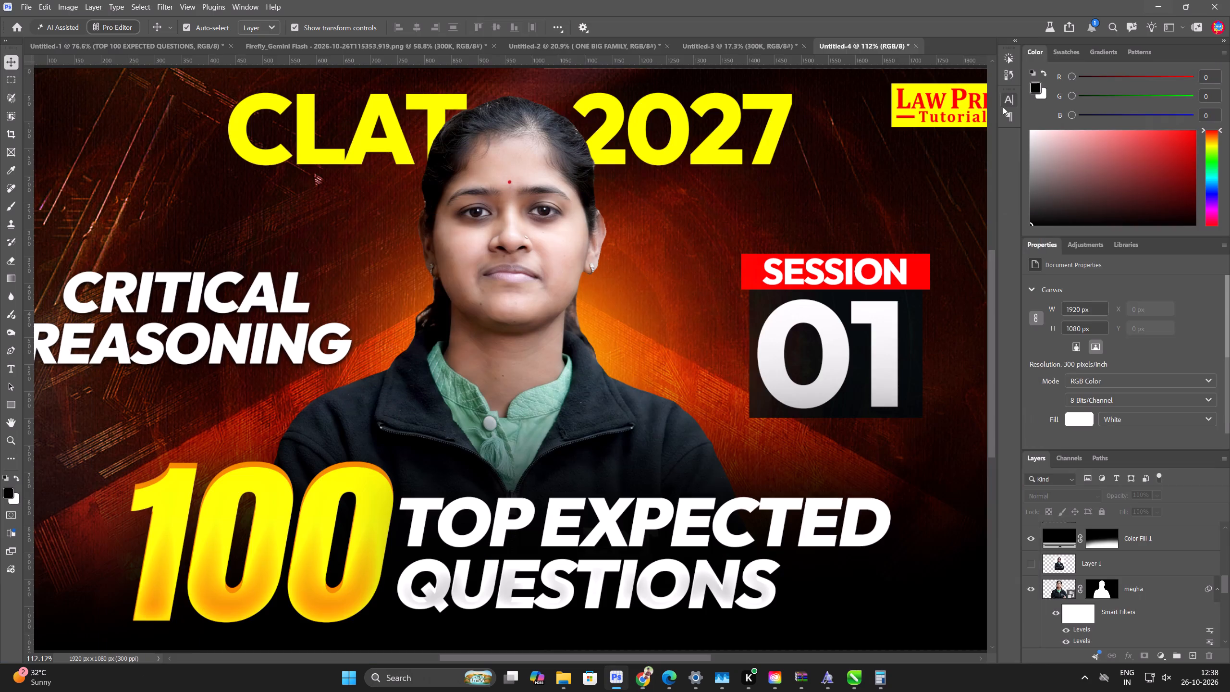
key("ctrl+v")
scroll(666, 249, "down", 4)
left_click_drag(652, 335, 1001, 340)
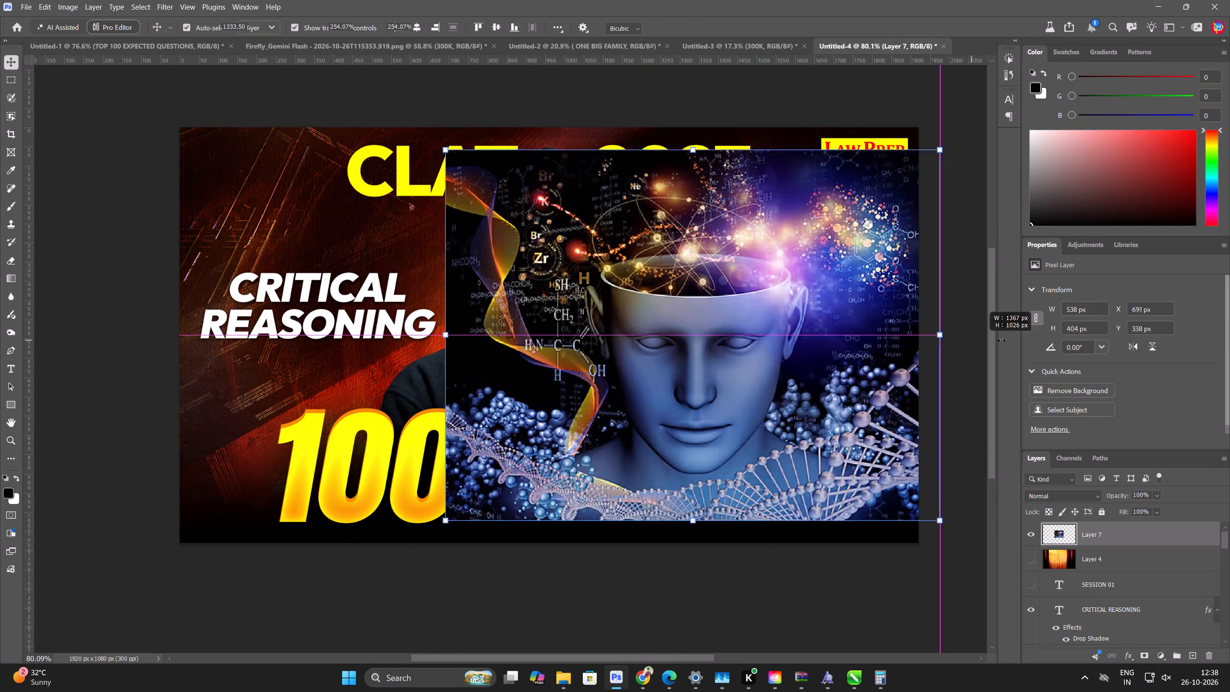
left_click_drag(1001, 340, 1045, 343)
left_click_drag(995, 362, 791, 387)
scroll(730, 385, "down", 5)
left_click_drag(508, 378, 308, 374)
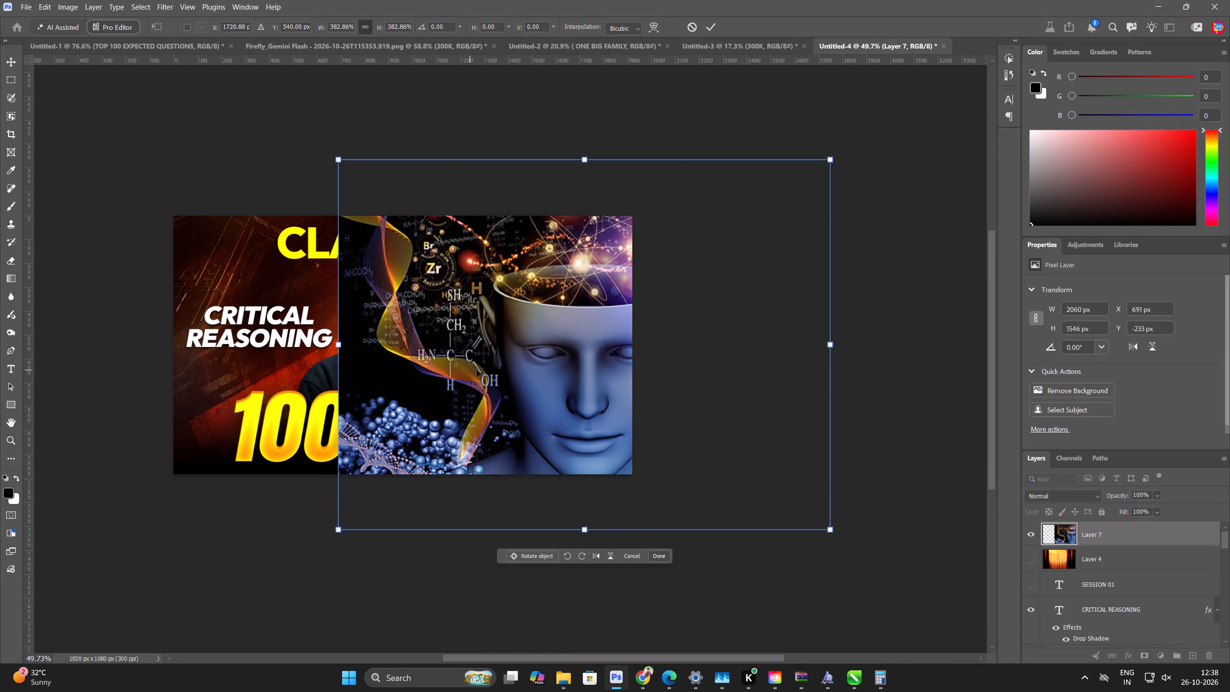
left_click_drag(476, 370, 299, 366)
left_click(711, 29)
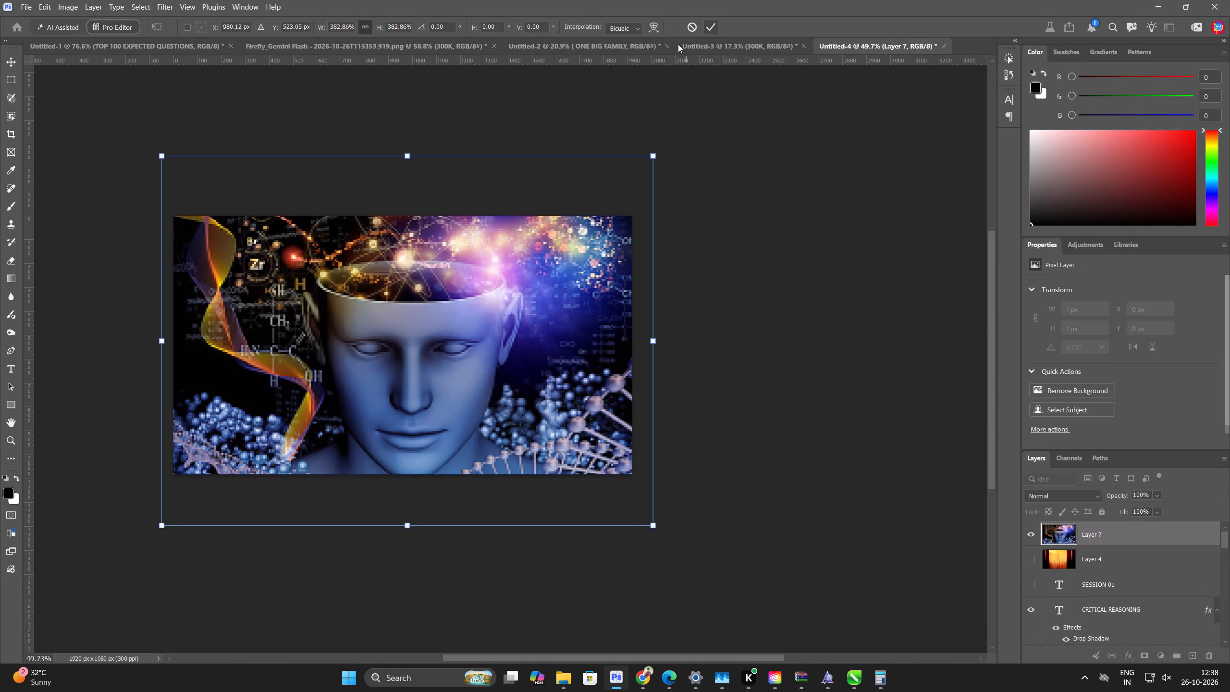
Apply the transform of the pasted head image and set its layer's blend mode to Overlay.
scroll(162, 371, "up", 4)
left_click(1049, 497)
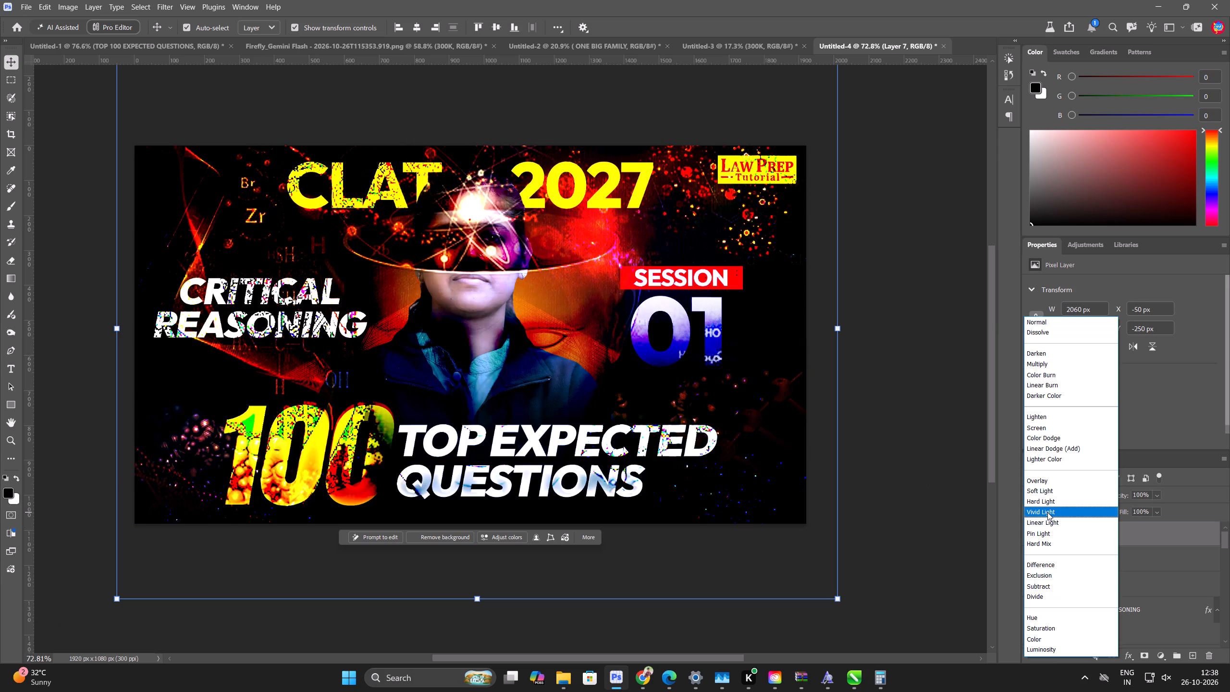
left_click(1063, 479)
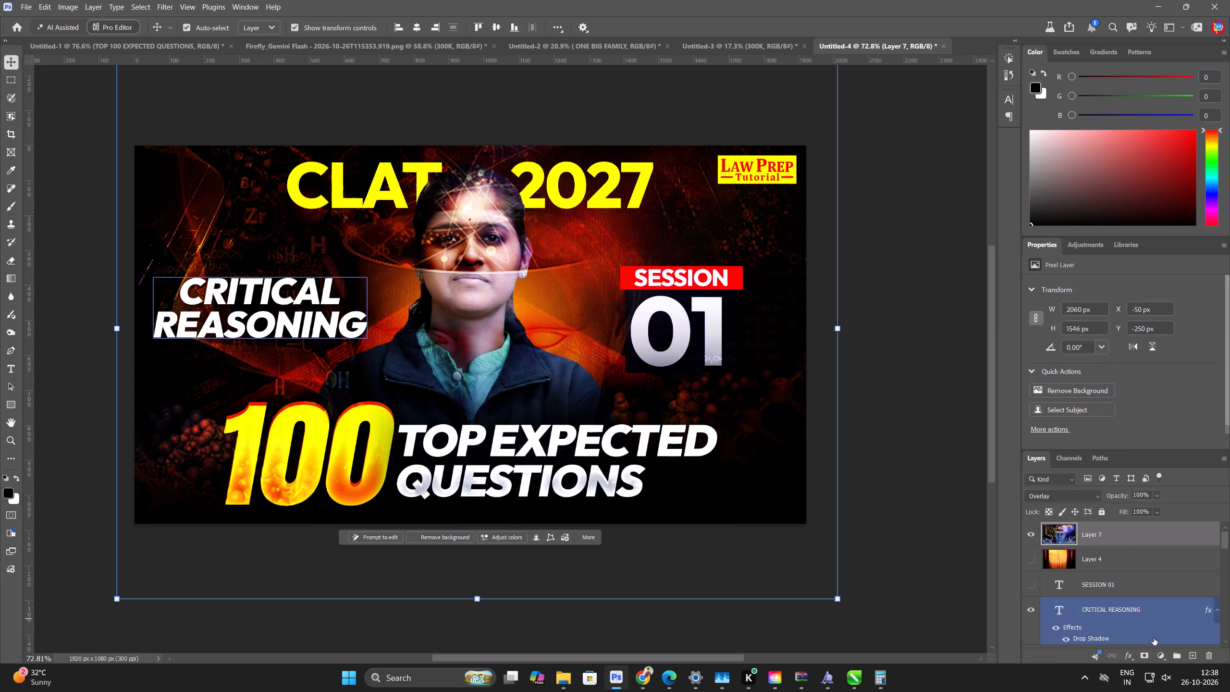
Add a layer mask to the head image layer and erase it over the woman and the middle of the canvas with a large soft eraser.
left_click(1144, 661)
scroll(766, 461, "down", 5)
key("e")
left_click_drag(573, 273, 600, 579)
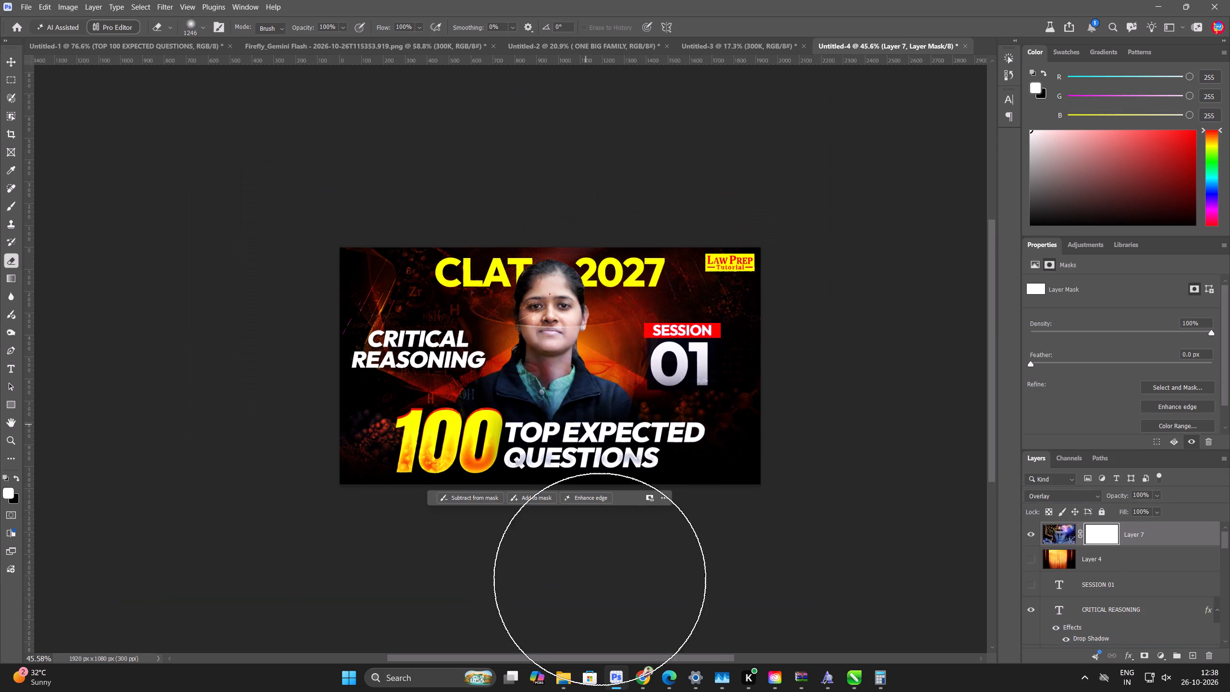
left_click_drag(600, 579, 632, 540)
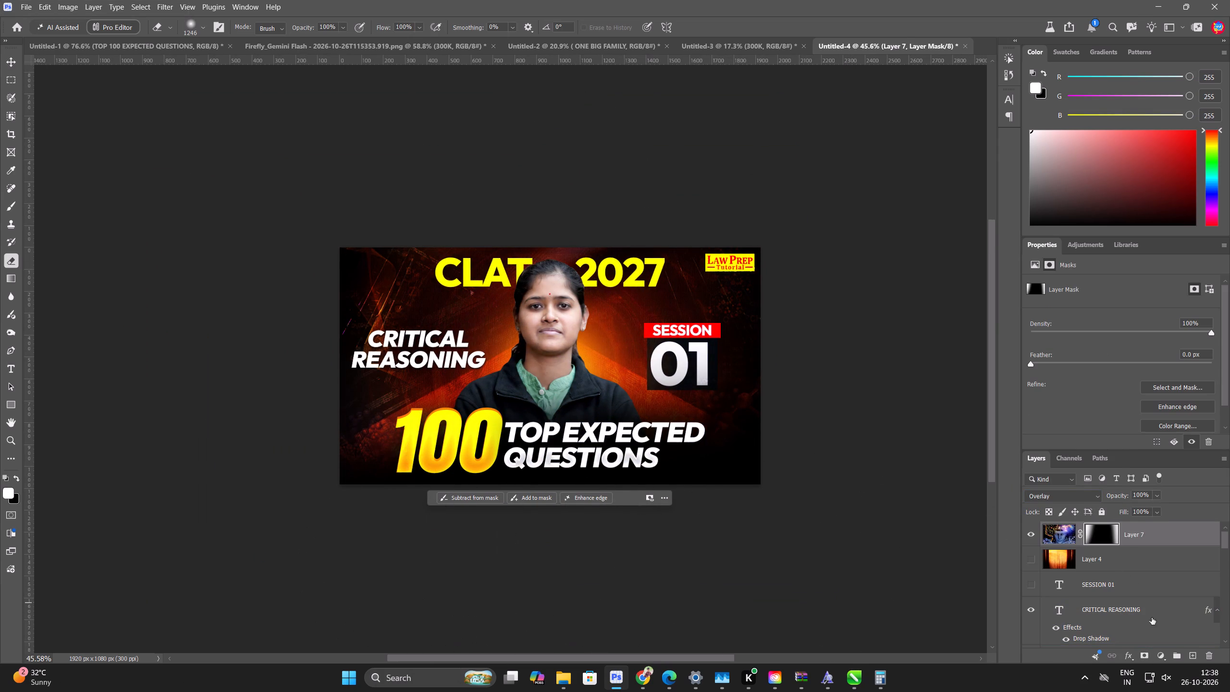
Move Layer 7 down the layer stack to sit between the 01 text layer and Layer 6.
left_click_drag(1169, 531, 1125, 691)
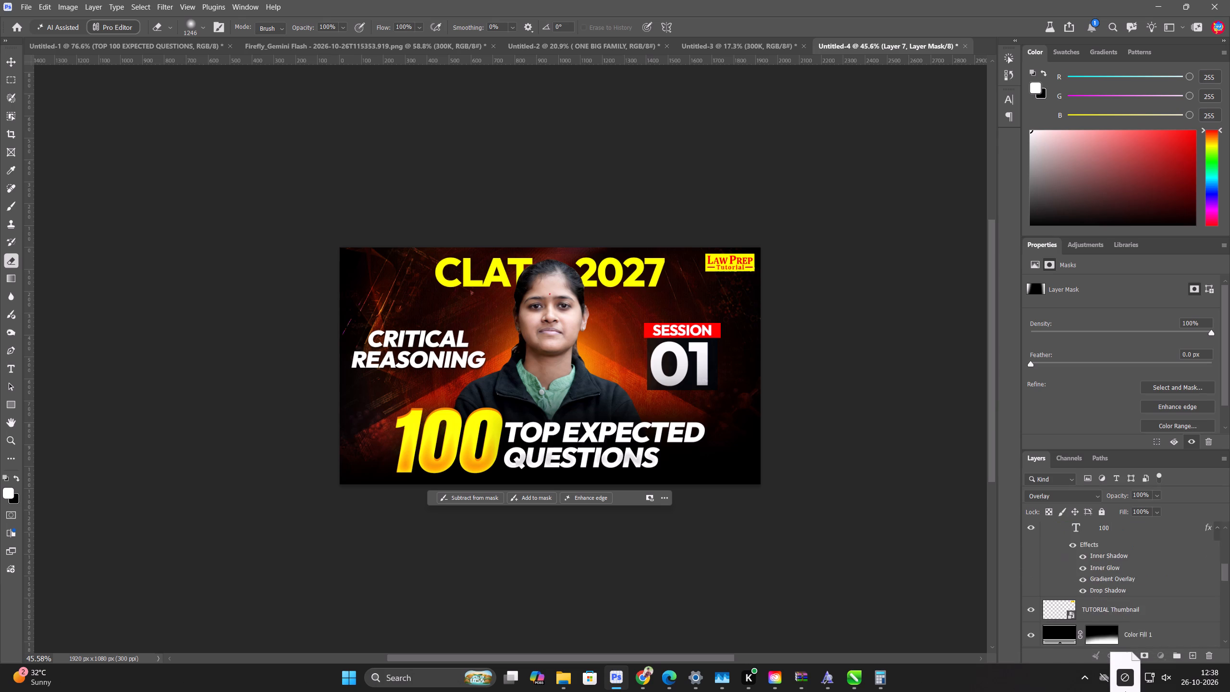
left_click_drag(1125, 691, 1125, 593)
Hide Layer 5, the fiery orange background image.
scroll(1125, 595, "down", 2)
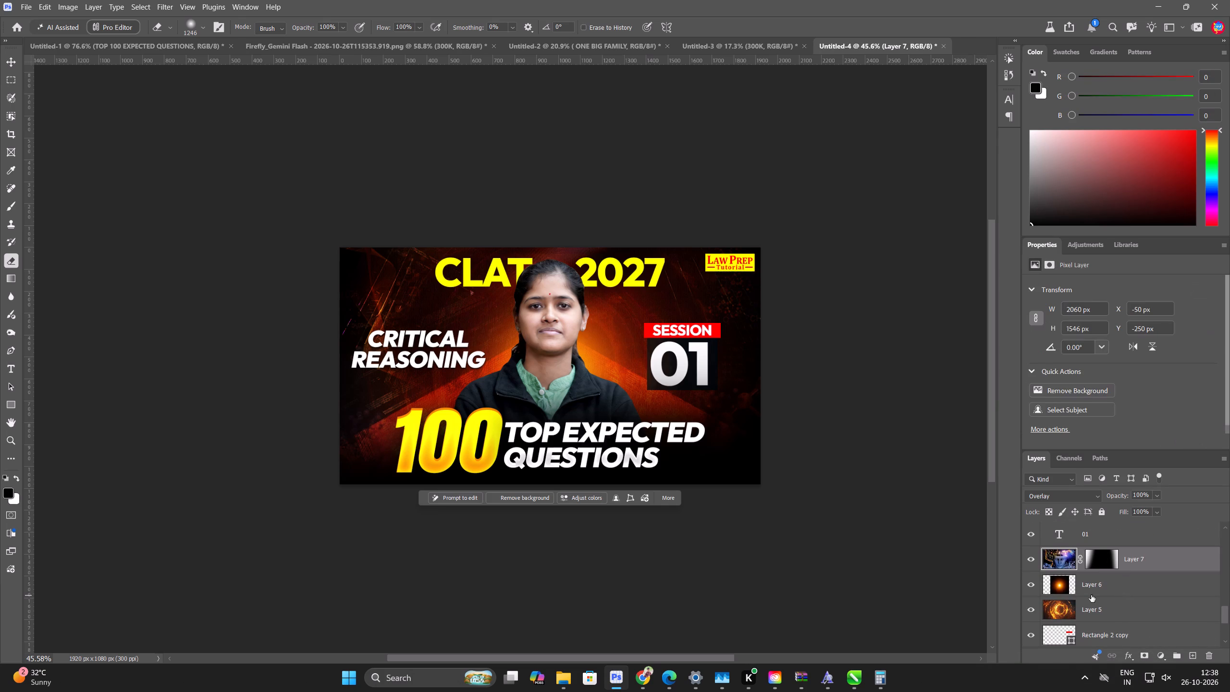
left_click(1031, 581)
Switch Layer 3 and Layer 2 off and back on one at a time to check what each adds to the background.
scroll(1065, 572, "down", 4)
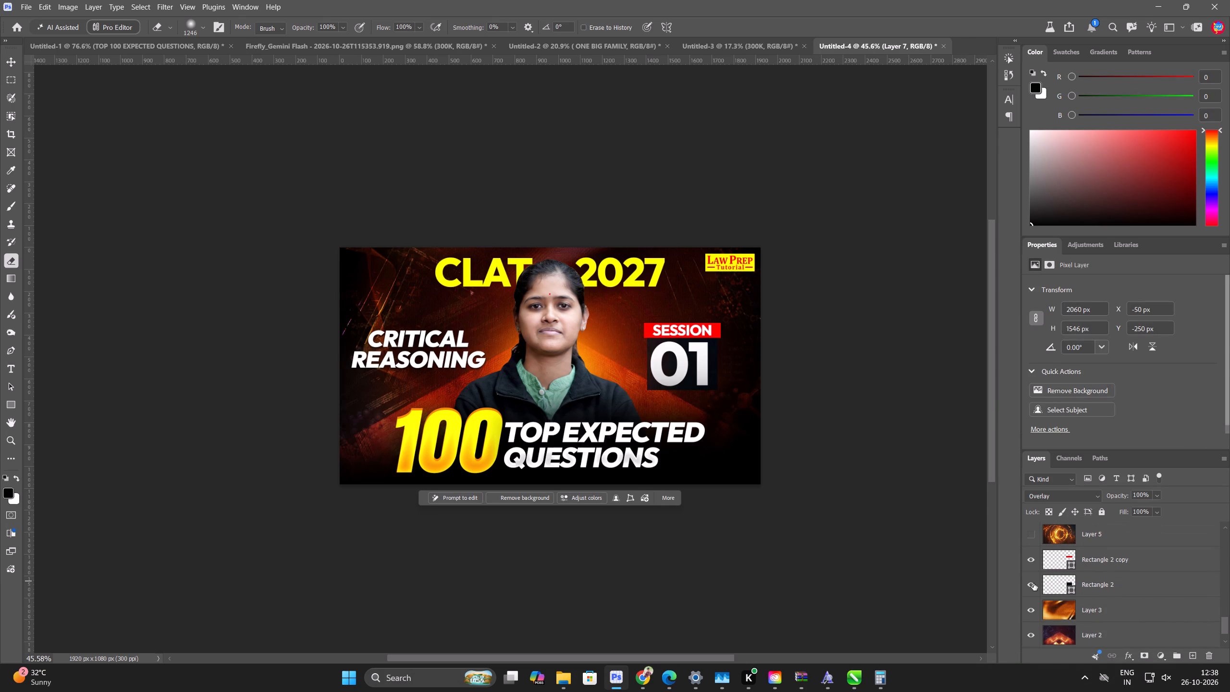
left_click(1029, 583)
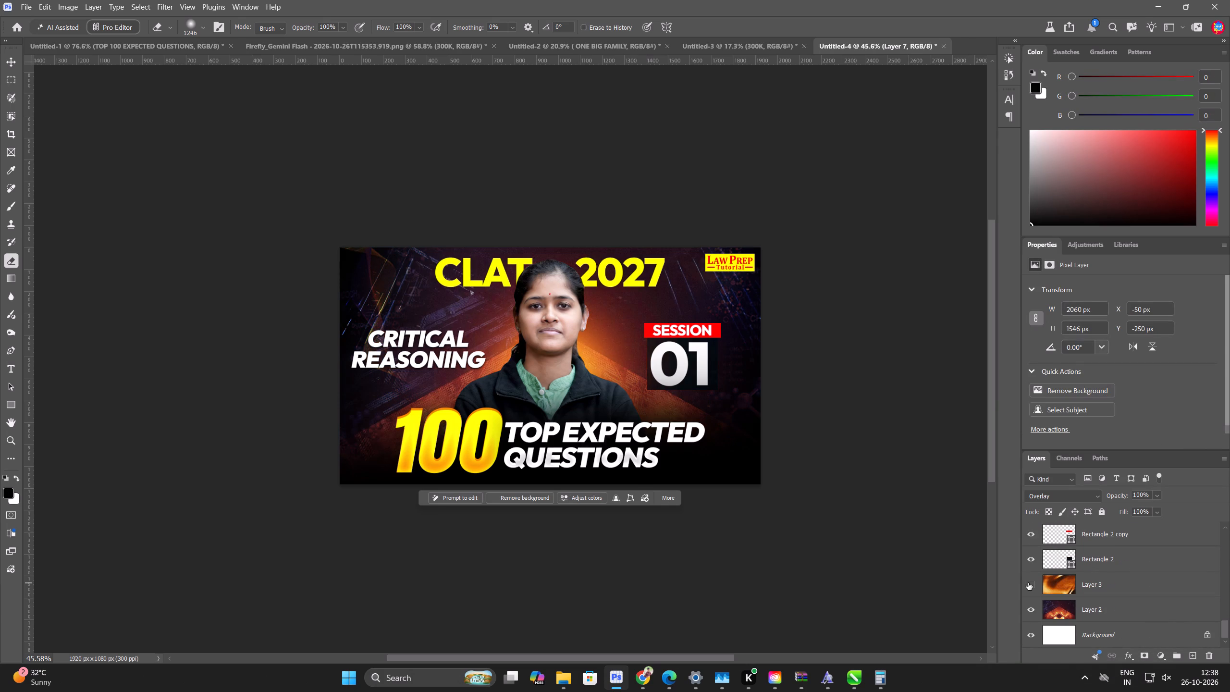
left_click(1028, 583)
left_click(1034, 607)
left_click(1034, 607)
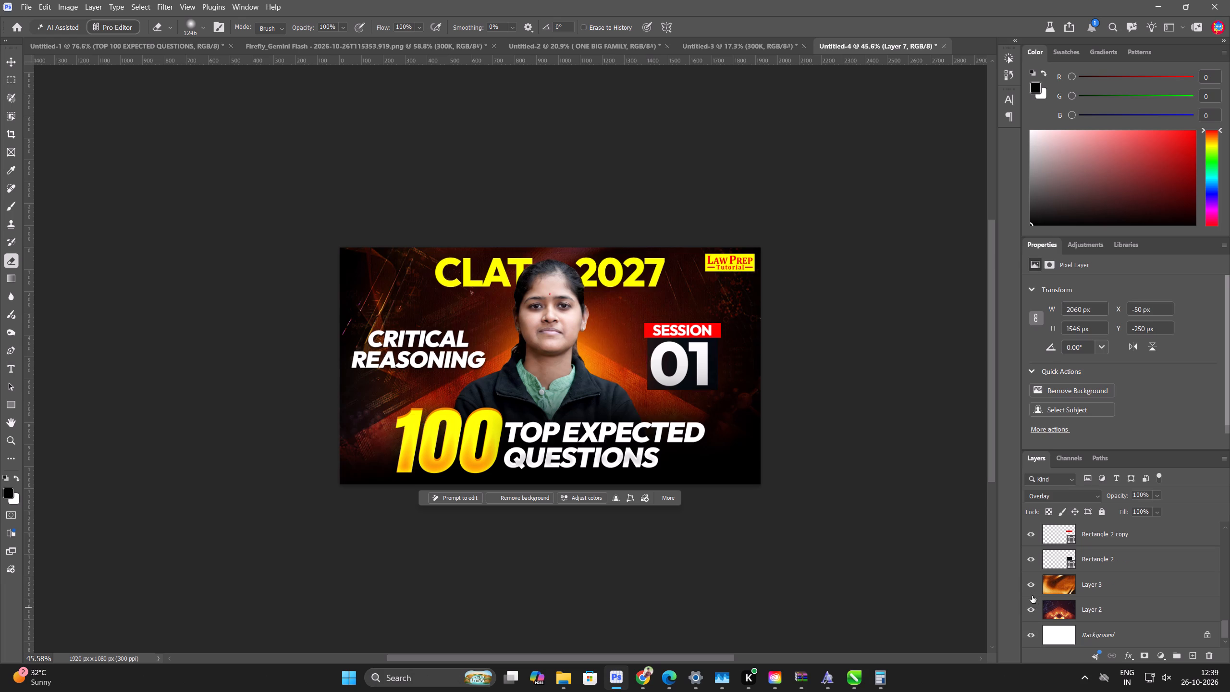
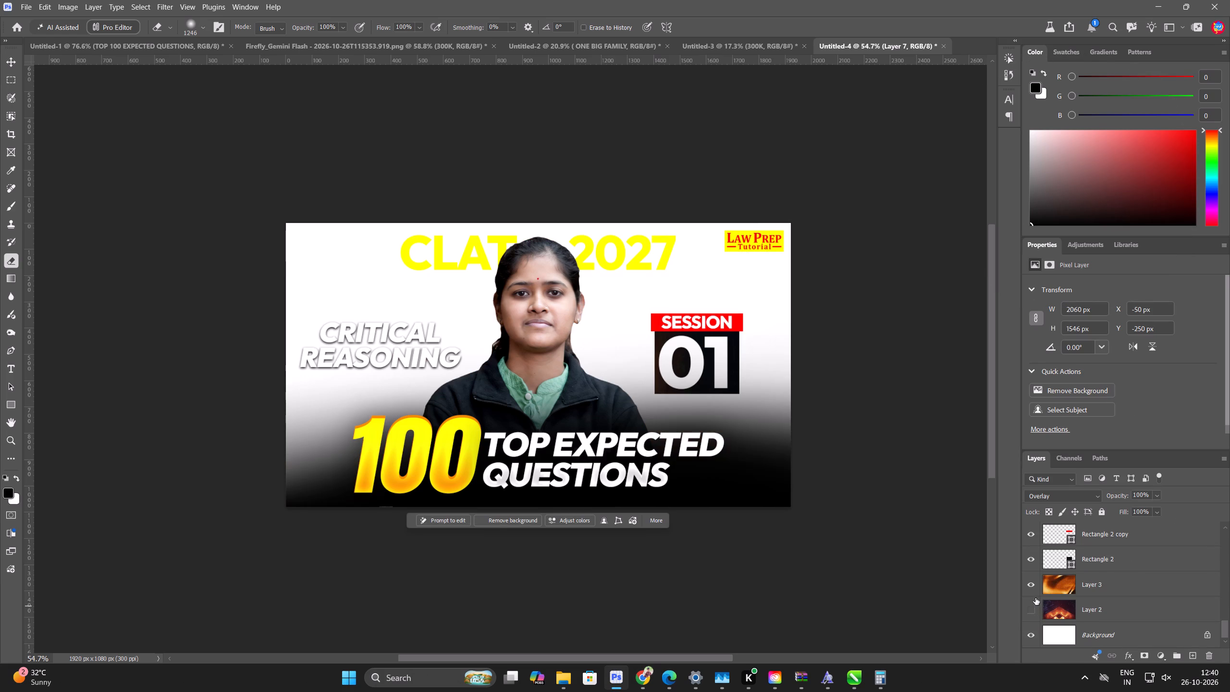
Hide the orange background images Layer 3 and Layer 5 in the thumbnail.
left_click(1034, 584)
scroll(1075, 585, "up", 4)
scroll(1076, 587, "down", 2)
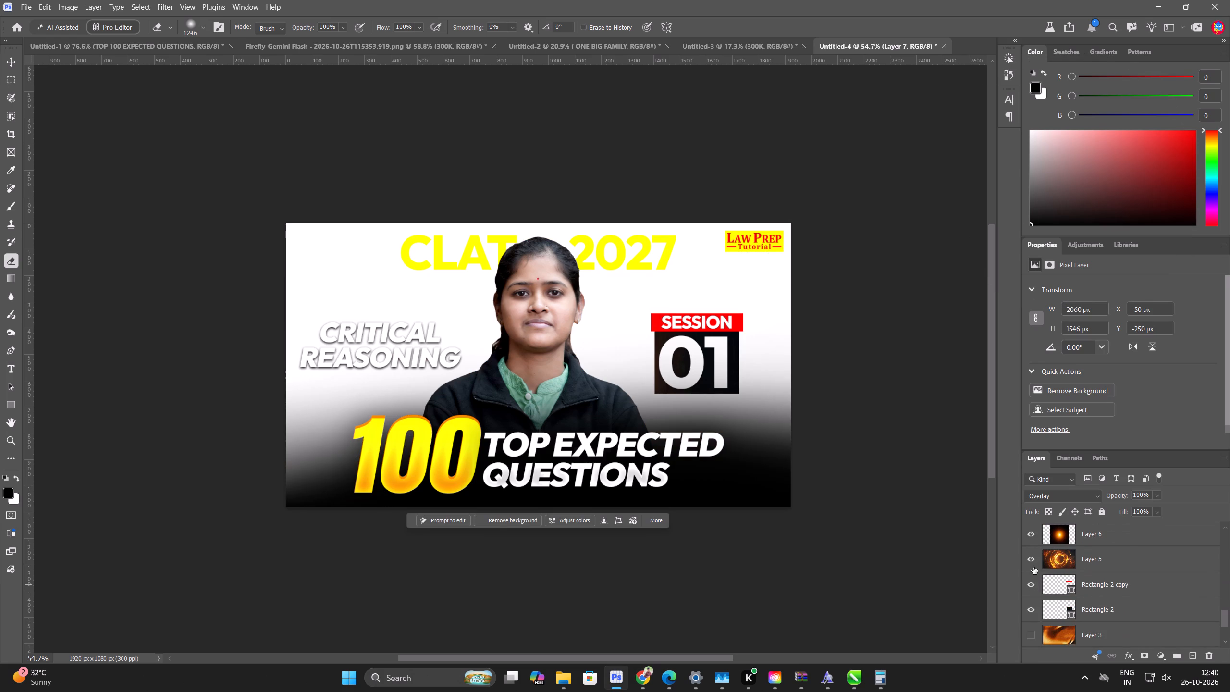
left_click(1033, 566)
Add a black Solid Color fill layer above Layer 7.
left_click(1160, 659)
left_click(1166, 633)
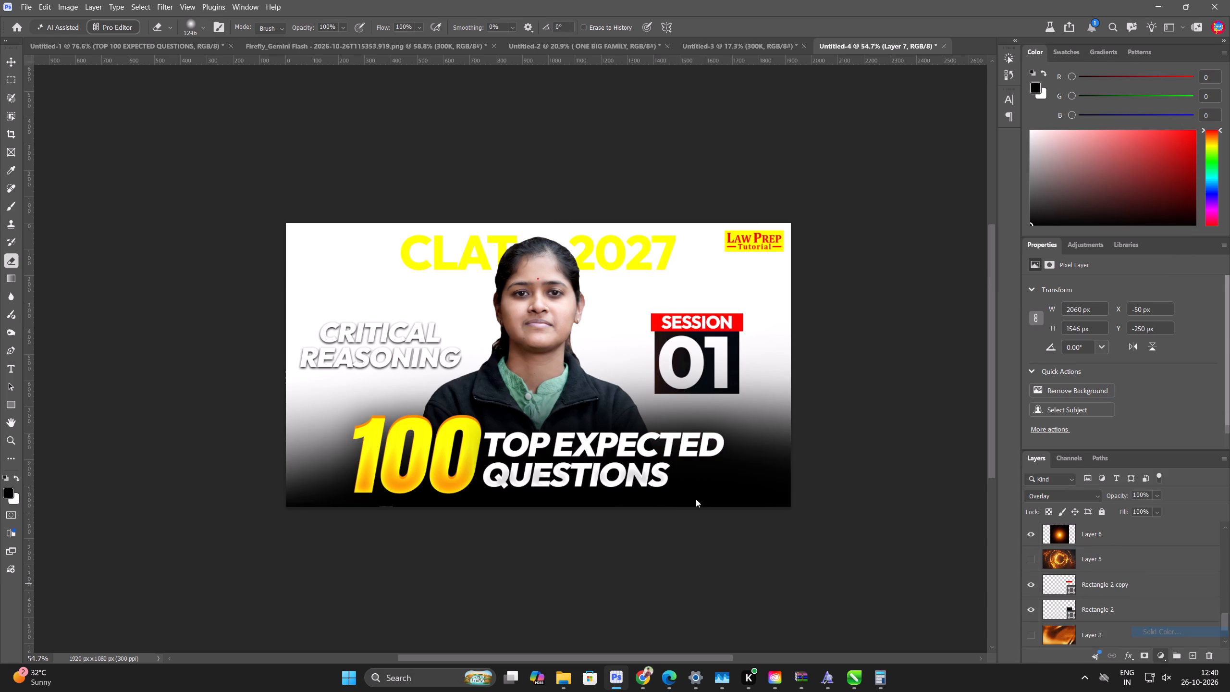
left_click_drag(573, 353, 275, 517)
left_click(768, 245)
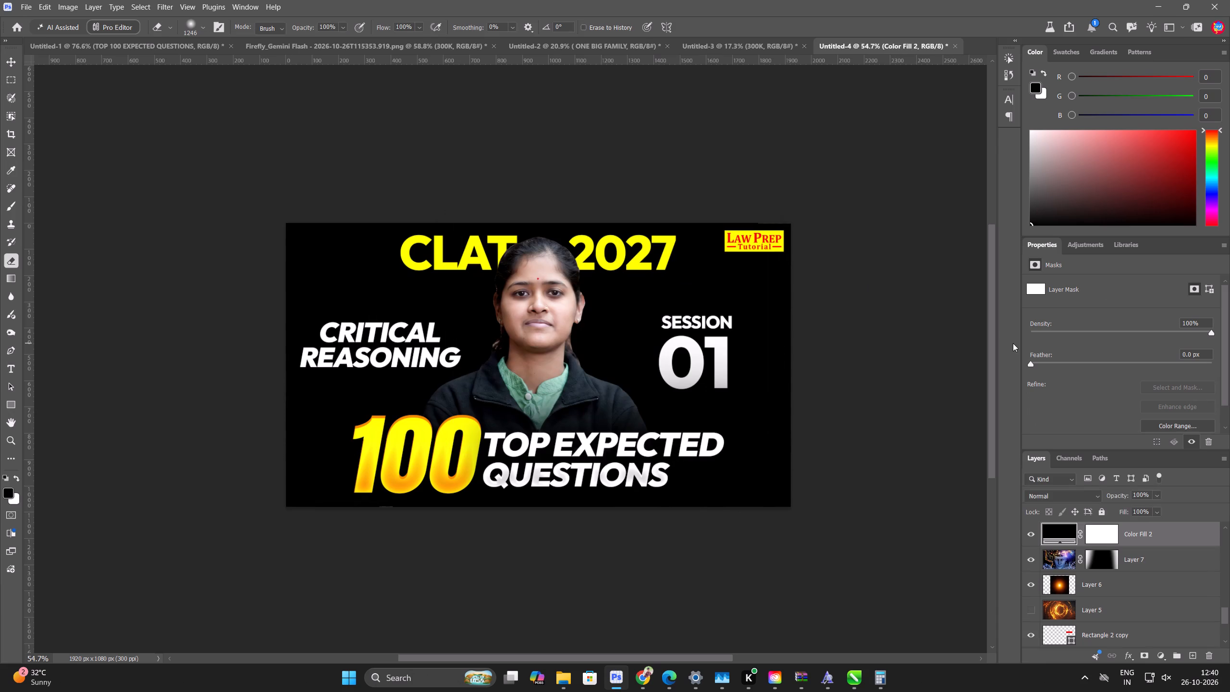
Move the black fill layer down the layer stack to directly below Rectangle 2, behind the SESSION 01 boxes.
key("ctrl+0")
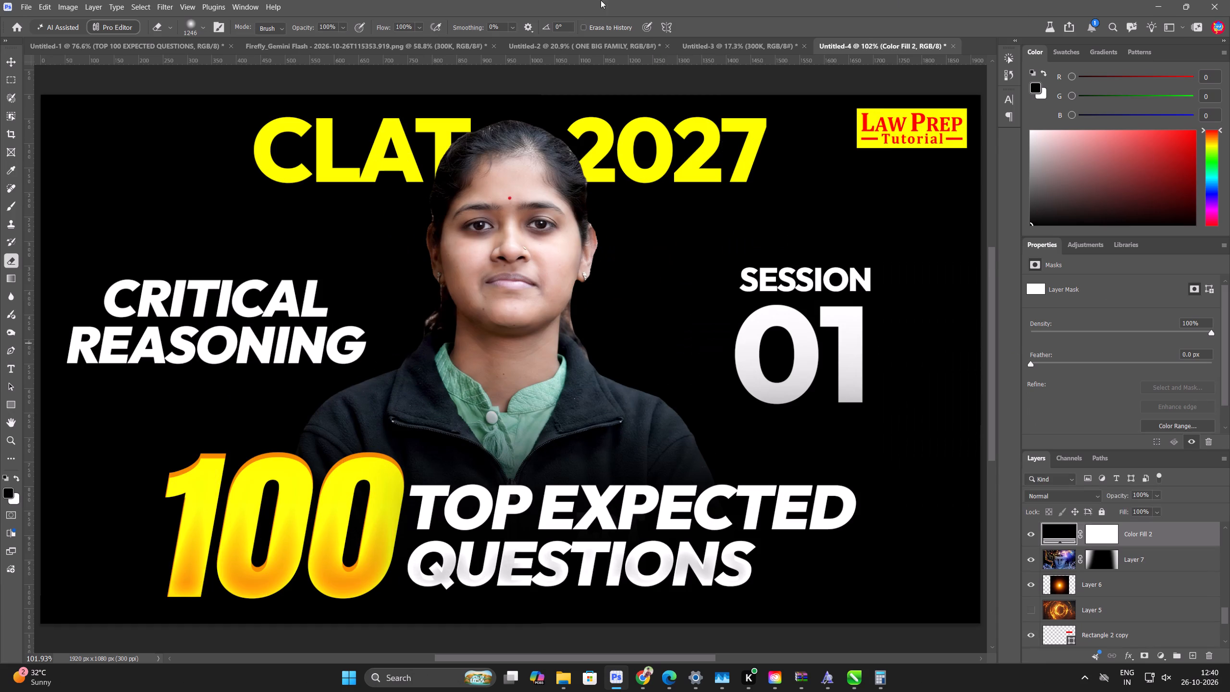
left_click(14, 64)
scroll(729, 224, "down", 7)
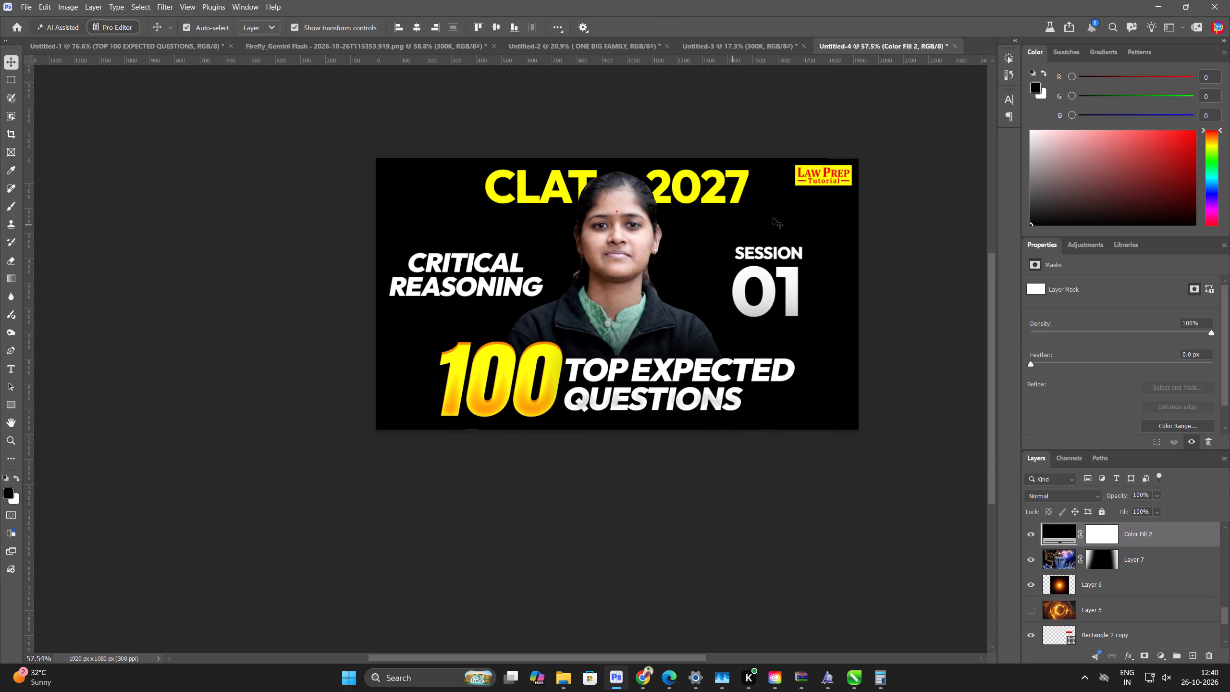
scroll(898, 197, "up", 2)
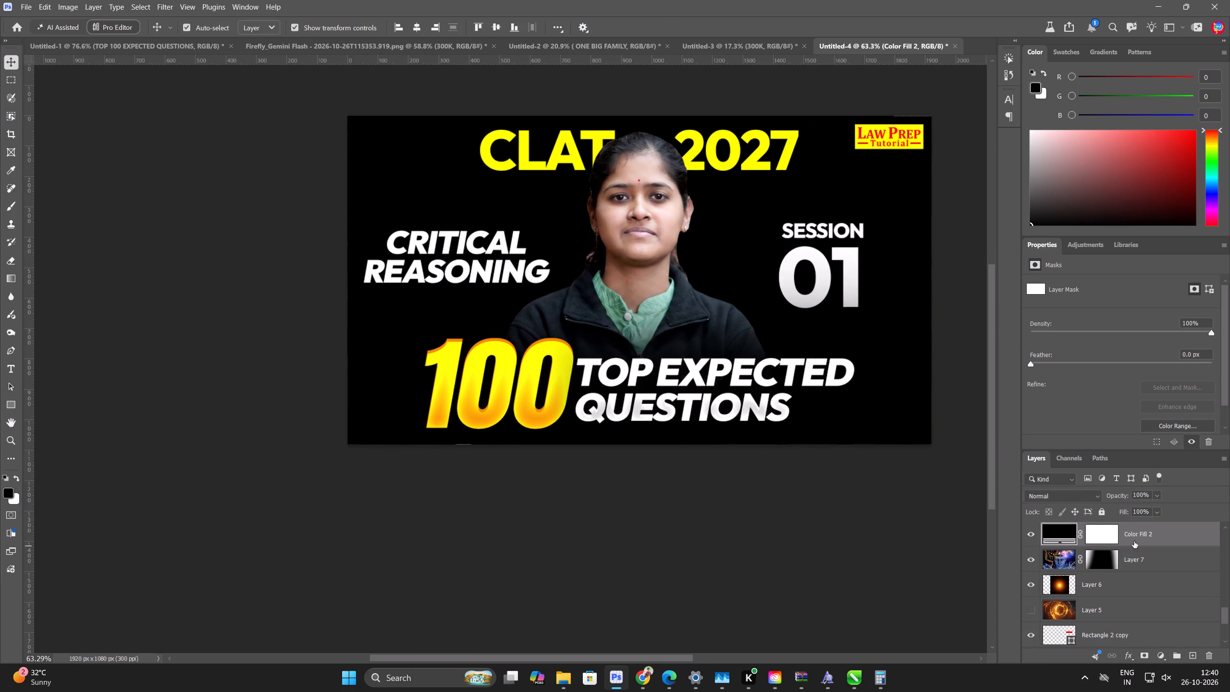
left_click_drag(1151, 540, 1157, 612)
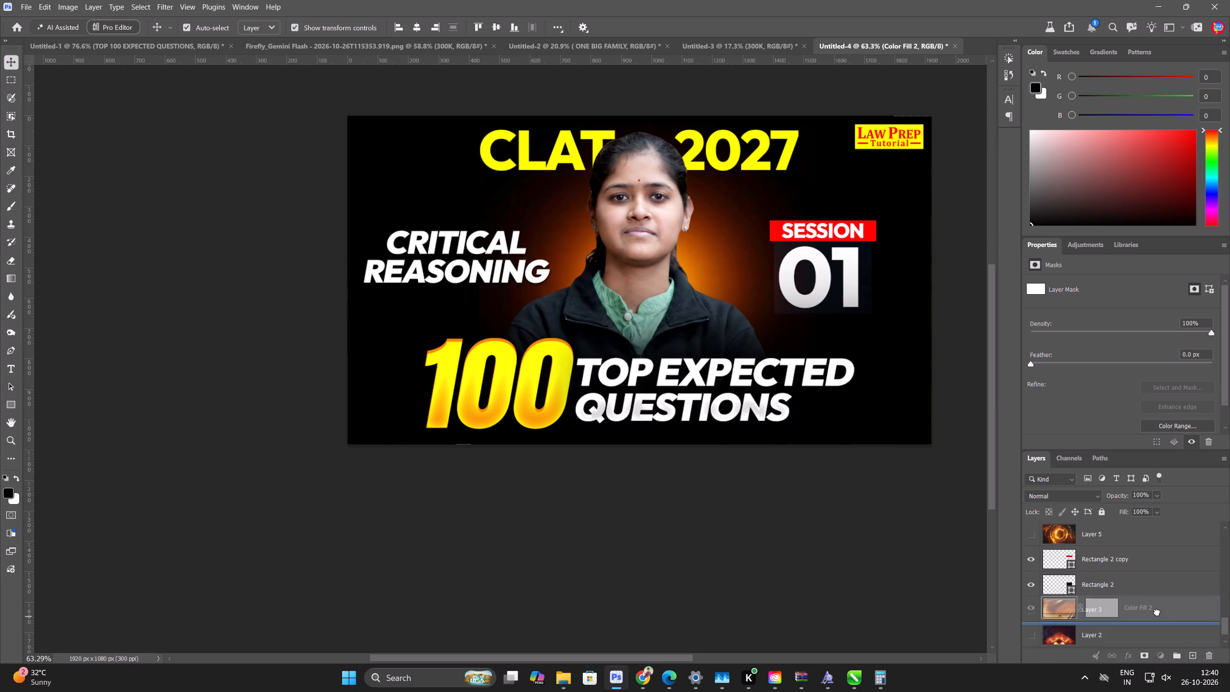
left_click_drag(1157, 612, 1162, 569)
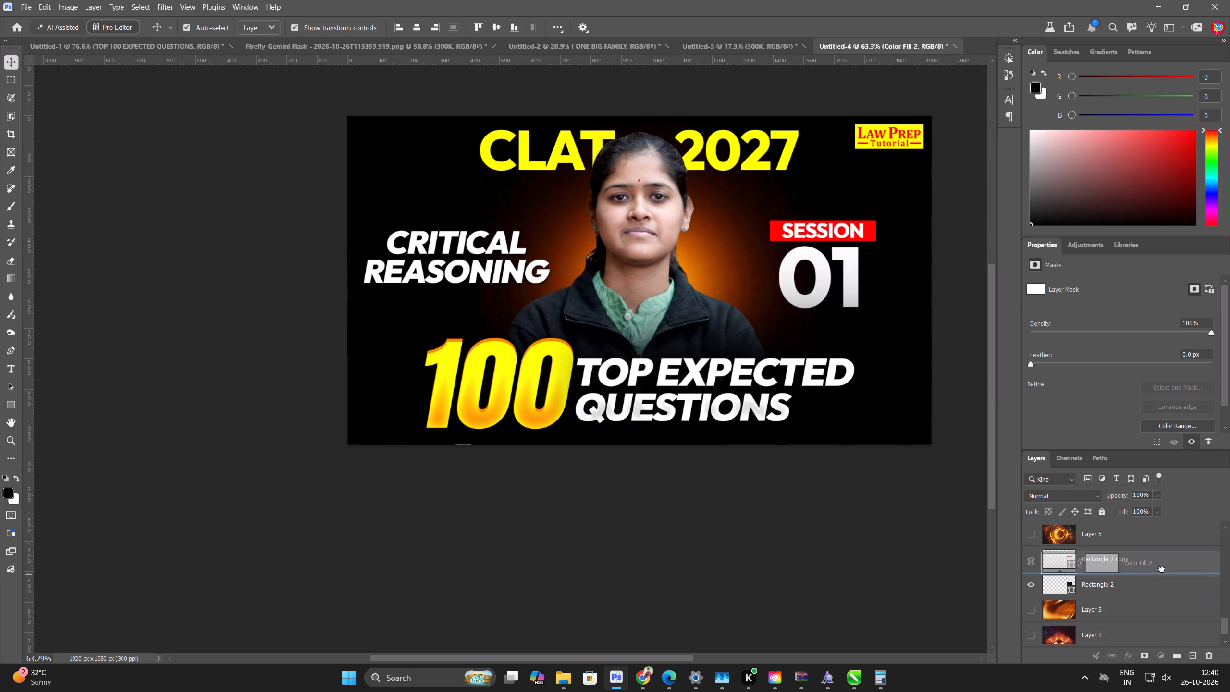
left_click_drag(1162, 569, 1174, 620)
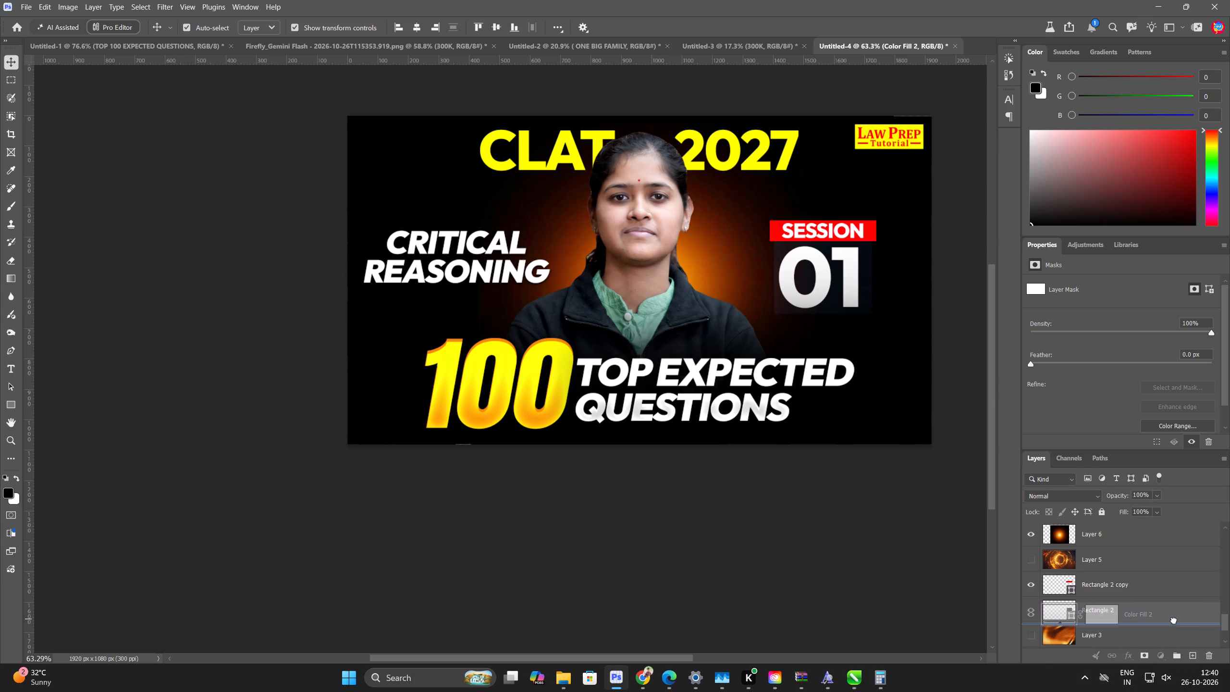
left_click_drag(1174, 620, 1174, 619)
Hide the orange glow on Layer 6 and deselect all layers.
scroll(1080, 546, "up", 2)
left_click(1030, 559)
left_click_drag(768, 491, 761, 491)
Fit the thumbnail to the window and capture a full-screen screenshot of it.
key("ctrl+0")
key("shift+super+s")
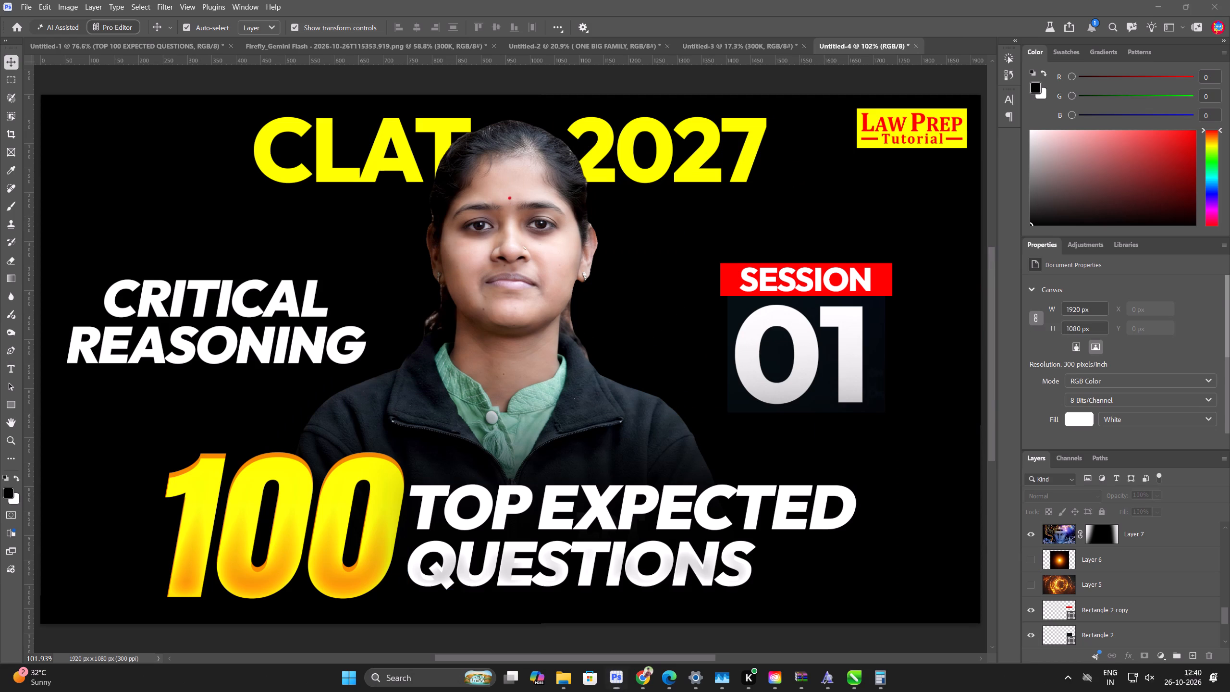
left_click_drag(0, 0, 1229, 691)
key("alt+grave")
key("alt+Tab")
key("alt+Tab")
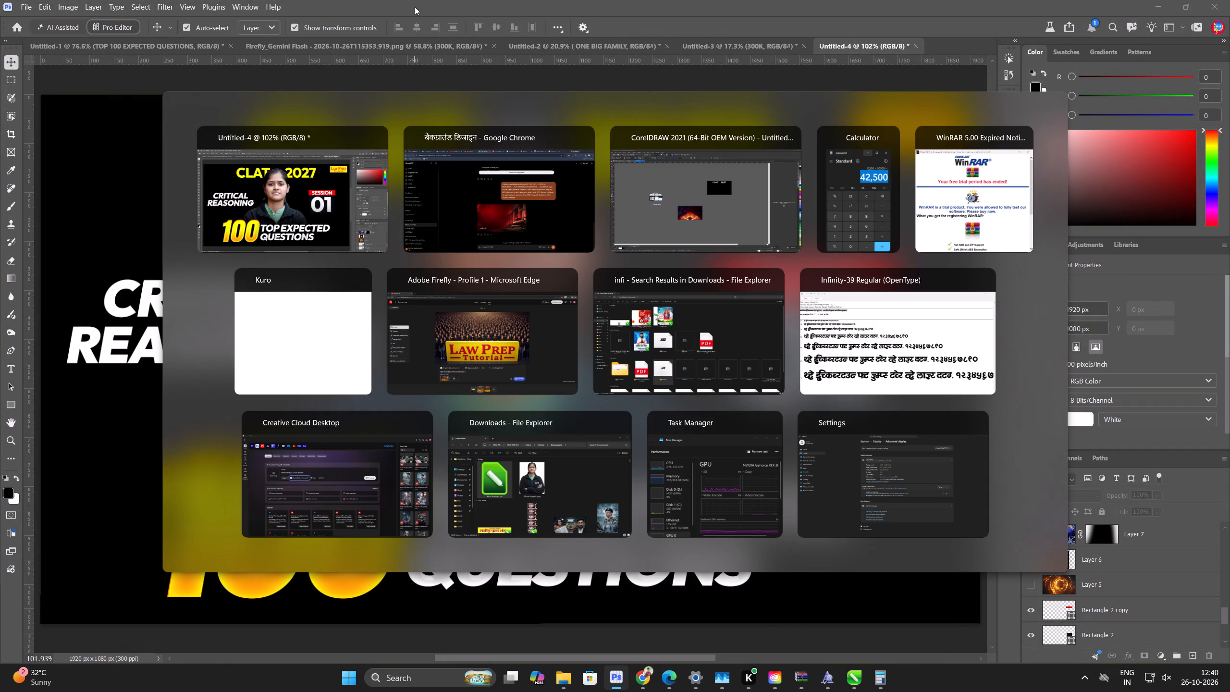